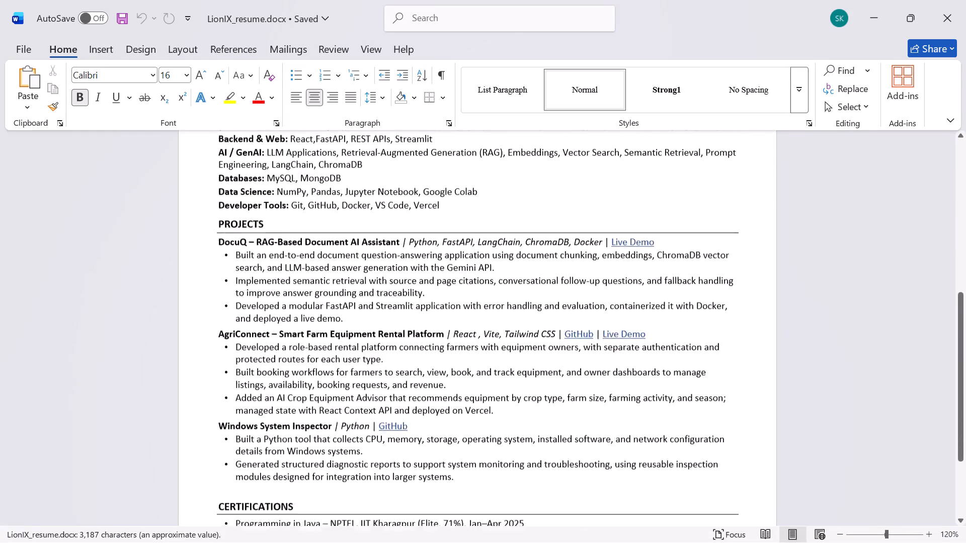
# Delete Scikit-learn and its preceding comma from the end of the Machine Learning skills line.
pyautogui.scroll(-1, 464, 367)
pyautogui.scroll(1, 464, 367)
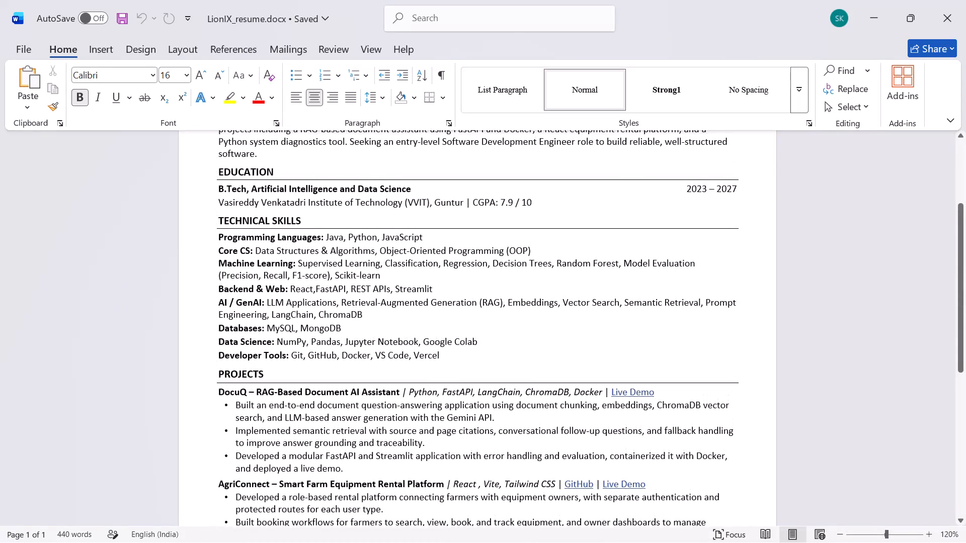
pyautogui.click(389, 273)
pyautogui.press('BackSpace')
pyautogui.press('BackSpace')
pyautogui.press('BackSpace')
pyautogui.press('BackSpace')
pyautogui.press('BackSpace')
pyautogui.press('BackSpace')
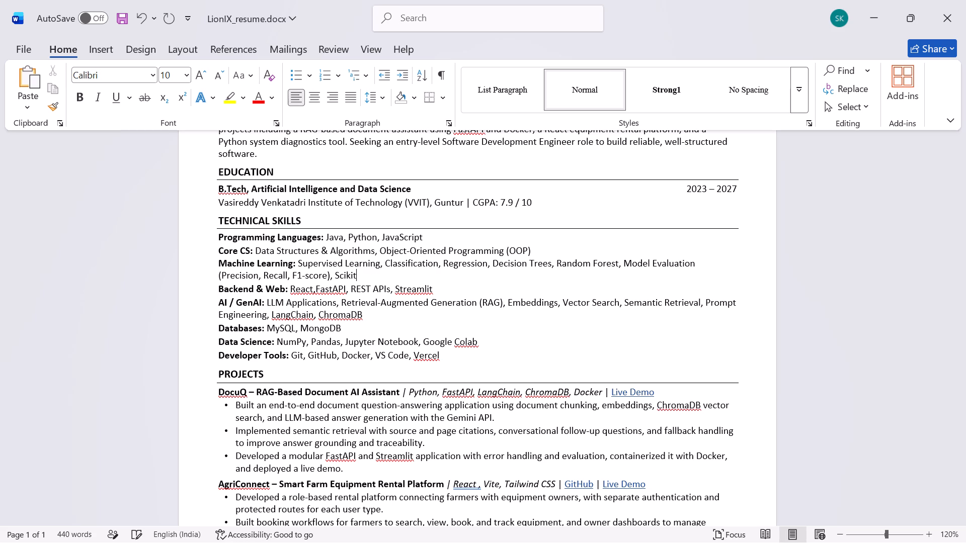
pyautogui.press('BackSpace')
pyautogui.press('BackSpace')
pyautogui.press('BackSpace')
pyautogui.press('BackSpace')
pyautogui.press('BackSpace')
pyautogui.press('BackSpace')
pyautogui.press('BackSpace')
pyautogui.press('BackSpace')
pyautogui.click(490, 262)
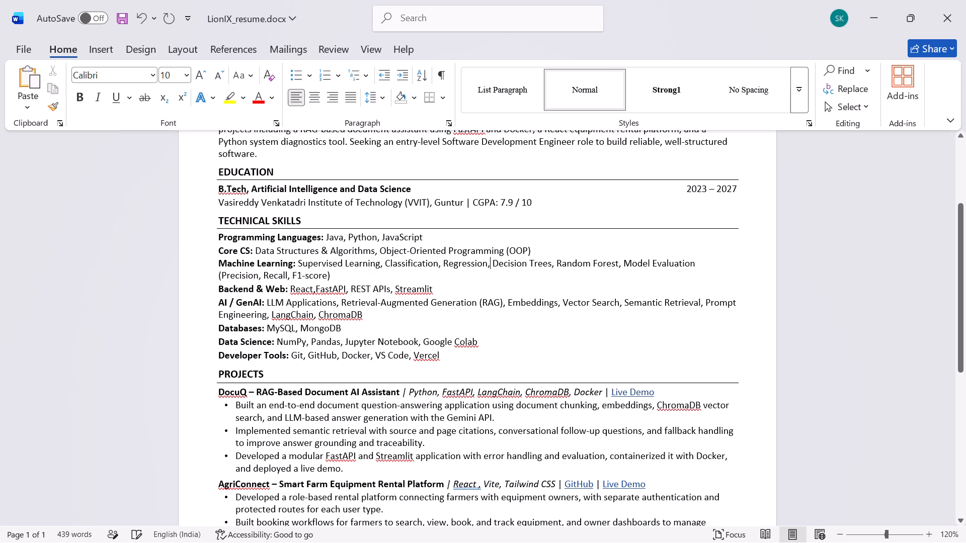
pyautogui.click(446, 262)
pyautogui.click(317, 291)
# Delete Streamlit and its preceding comma from the end of the Backend & Web skills line.
pyautogui.click(460, 287)
pyautogui.press('BackSpace')
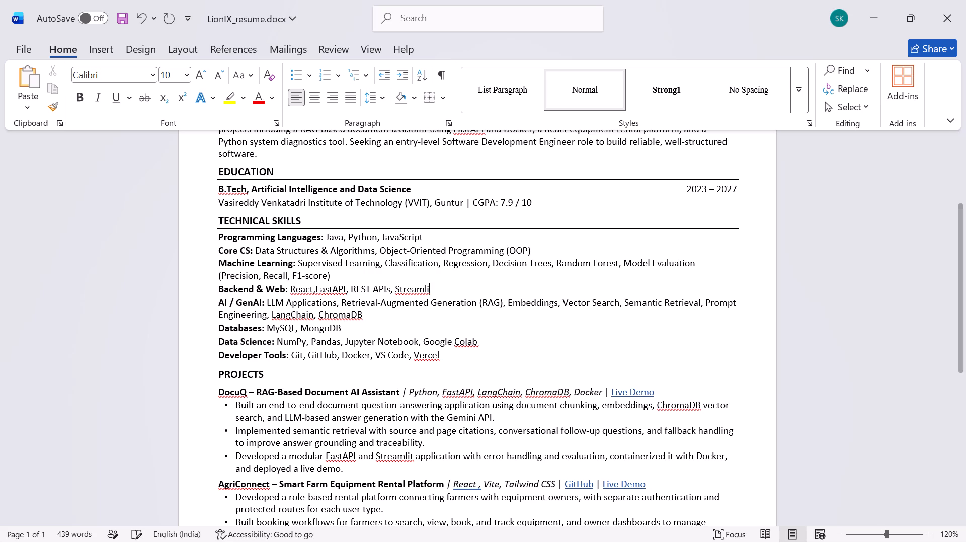
pyautogui.press('BackSpace')
pyautogui.press('BackSpace')
pyautogui.press('BackSpace')
pyautogui.press('BackSpace')
pyautogui.press('BackSpace')
pyautogui.press('BackSpace')
pyautogui.press('BackSpace')
pyautogui.press('BackSpace')
pyautogui.press('BackSpace')
pyautogui.press('BackSpace')
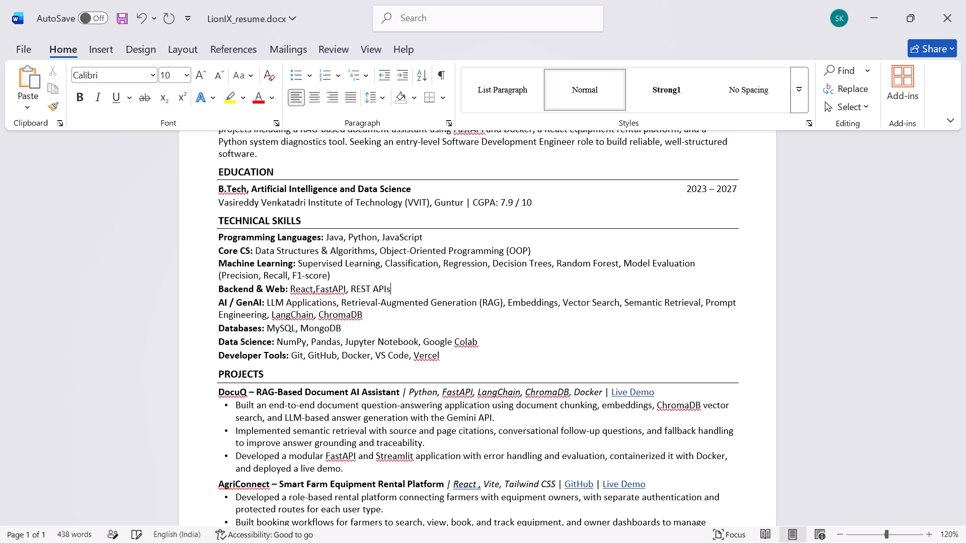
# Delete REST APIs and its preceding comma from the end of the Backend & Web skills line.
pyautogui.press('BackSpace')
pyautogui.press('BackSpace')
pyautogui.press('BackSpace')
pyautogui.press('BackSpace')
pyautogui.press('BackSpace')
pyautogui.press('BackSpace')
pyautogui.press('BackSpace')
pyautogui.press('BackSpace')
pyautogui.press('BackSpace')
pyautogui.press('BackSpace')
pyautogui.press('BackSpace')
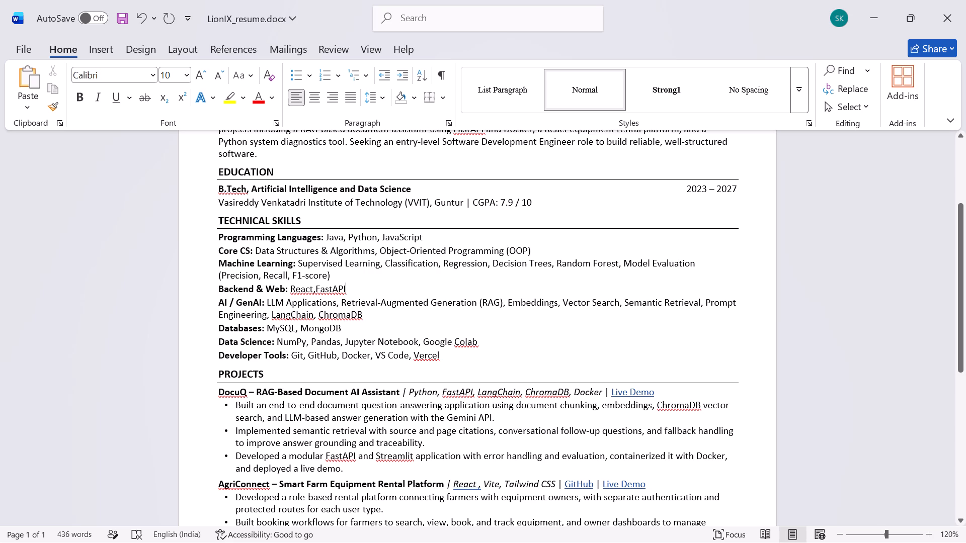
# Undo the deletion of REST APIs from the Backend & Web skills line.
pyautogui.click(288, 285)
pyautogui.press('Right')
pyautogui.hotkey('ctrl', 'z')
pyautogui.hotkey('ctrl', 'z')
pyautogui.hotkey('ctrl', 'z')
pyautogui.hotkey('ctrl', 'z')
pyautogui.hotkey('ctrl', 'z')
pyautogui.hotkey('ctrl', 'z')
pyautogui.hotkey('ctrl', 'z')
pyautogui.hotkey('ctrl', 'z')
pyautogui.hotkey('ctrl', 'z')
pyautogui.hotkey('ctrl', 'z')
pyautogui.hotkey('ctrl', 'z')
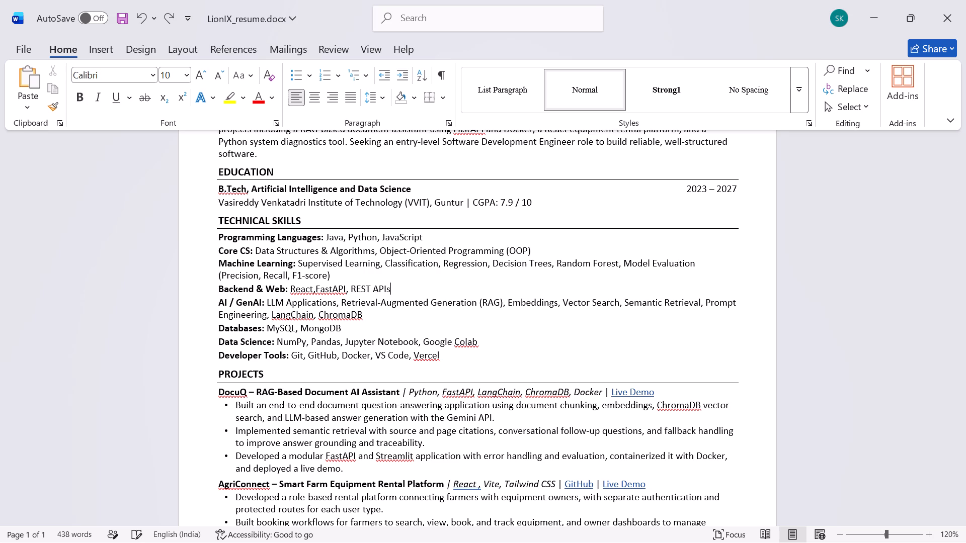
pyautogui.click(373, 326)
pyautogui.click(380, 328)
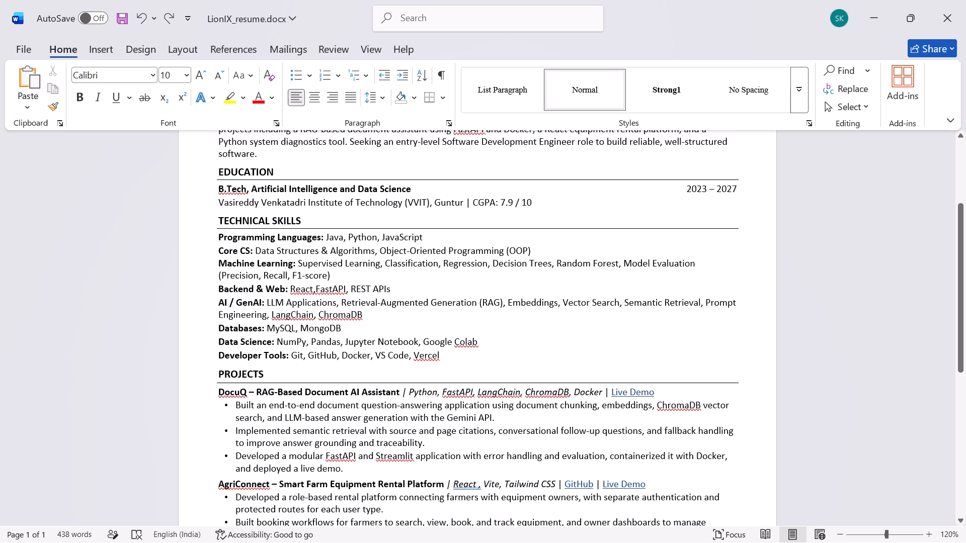
# Delete Data Structures & Algorithms and its comma from the Core CS skills line.
pyautogui.moveTo(376, 252); pyautogui.dragTo(258, 250)
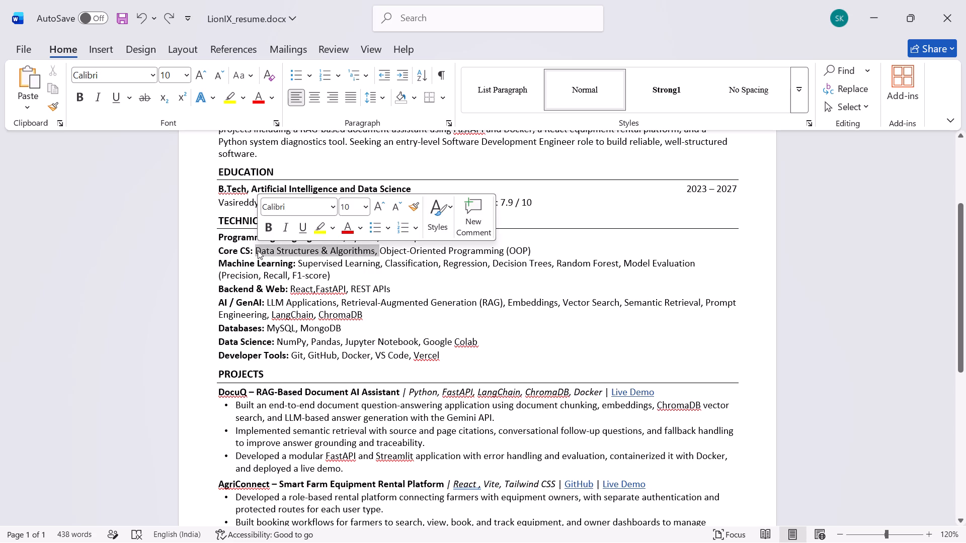
pyautogui.press('BackSpace')
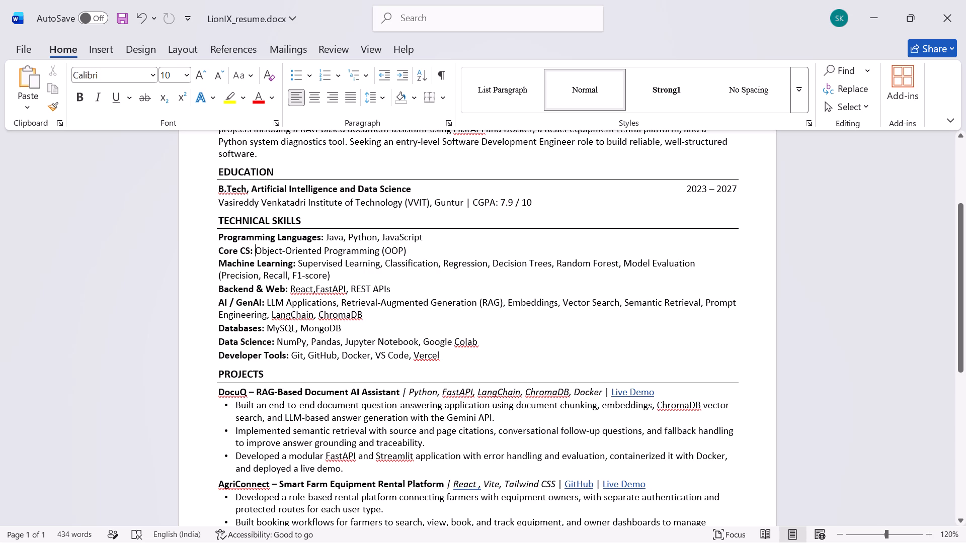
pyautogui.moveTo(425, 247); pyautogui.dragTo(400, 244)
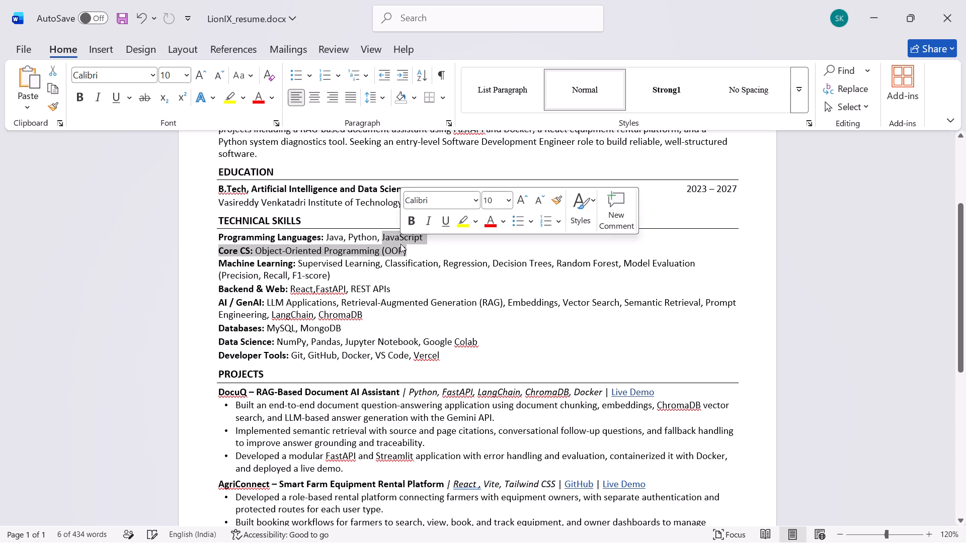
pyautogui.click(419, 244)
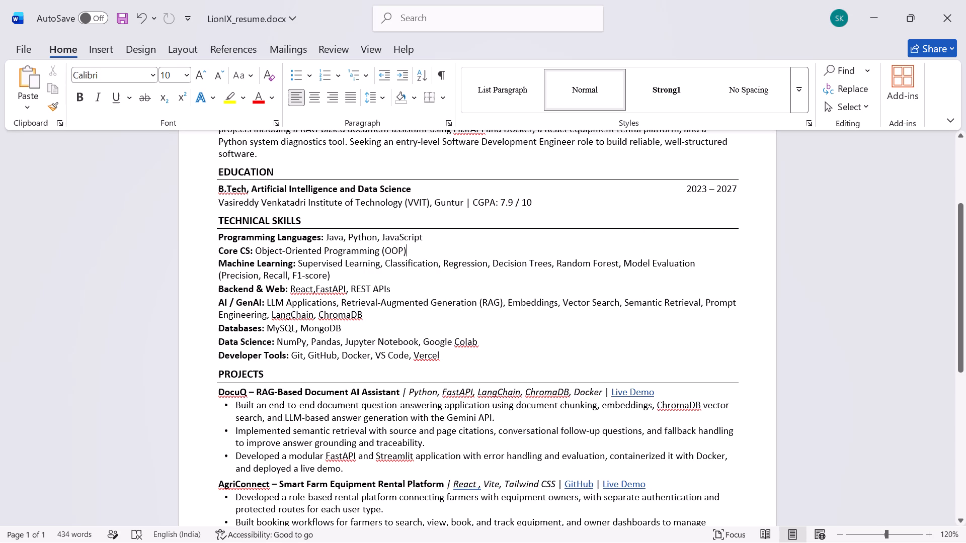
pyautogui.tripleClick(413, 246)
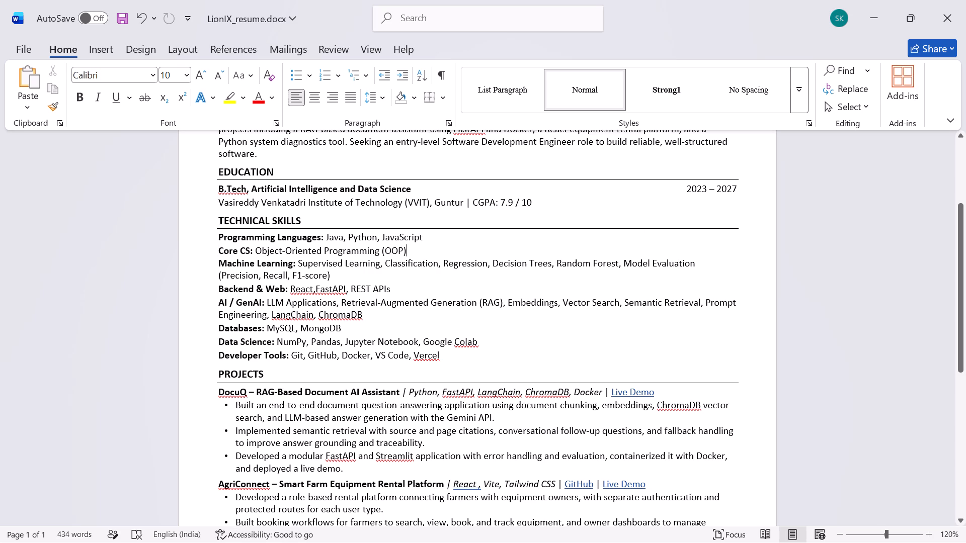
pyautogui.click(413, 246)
# Delete LLM Applications and its comma from the start of the AI / GenAI skills list, keeping a space after the label.
pyautogui.scroll(1, 416, 253)
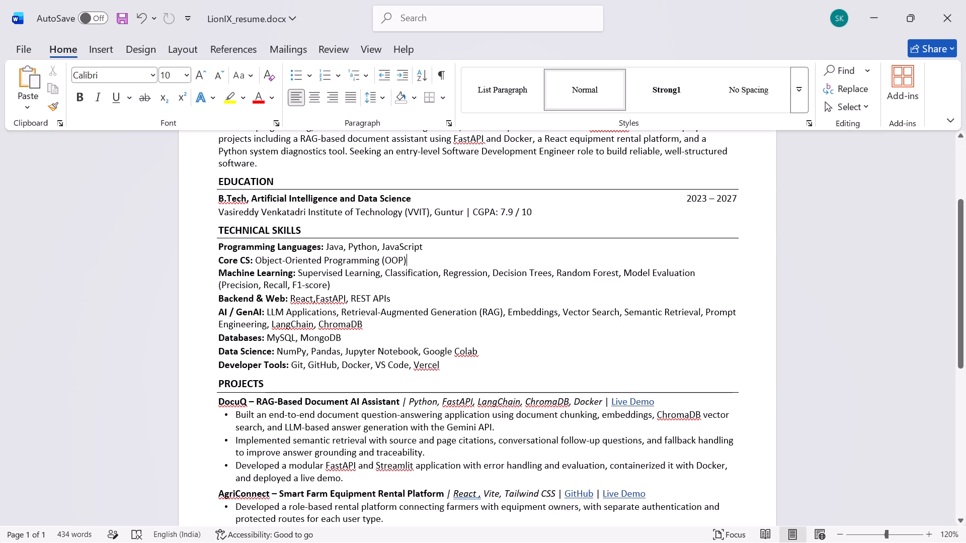
pyautogui.click(337, 314)
pyautogui.press('Right')
pyautogui.press('BackSpace')
pyautogui.press('BackSpace')
pyautogui.press('BackSpace')
pyautogui.press('BackSpace')
pyautogui.press('BackSpace')
pyautogui.press('BackSpace')
pyautogui.press('BackSpace')
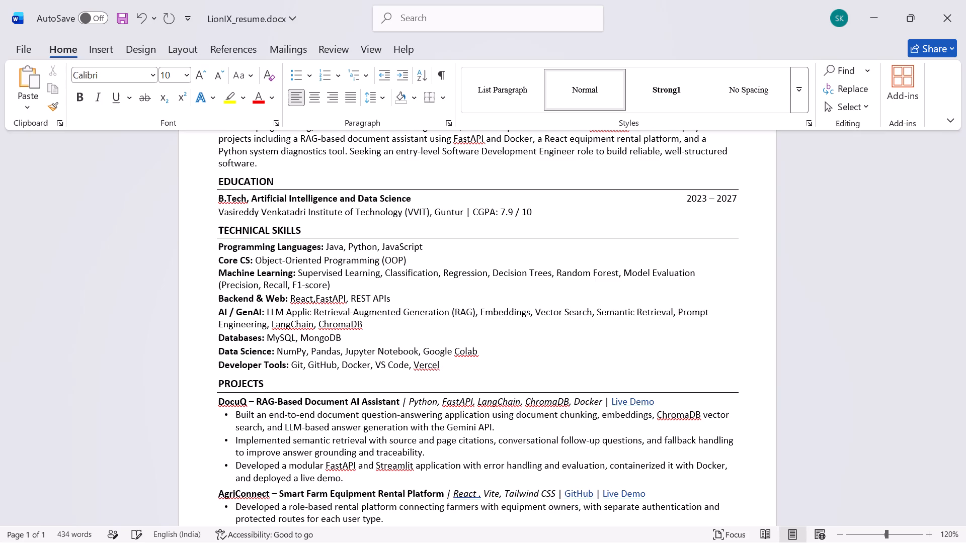
pyautogui.press('BackSpace')
pyautogui.press('BackSpace')
pyautogui.press('BackSpace')
pyautogui.press('BackSpace')
pyautogui.press('BackSpace')
pyautogui.press('BackSpace')
pyautogui.press('BackSpace')
pyautogui.press('BackSpace')
pyautogui.press('BackSpace')
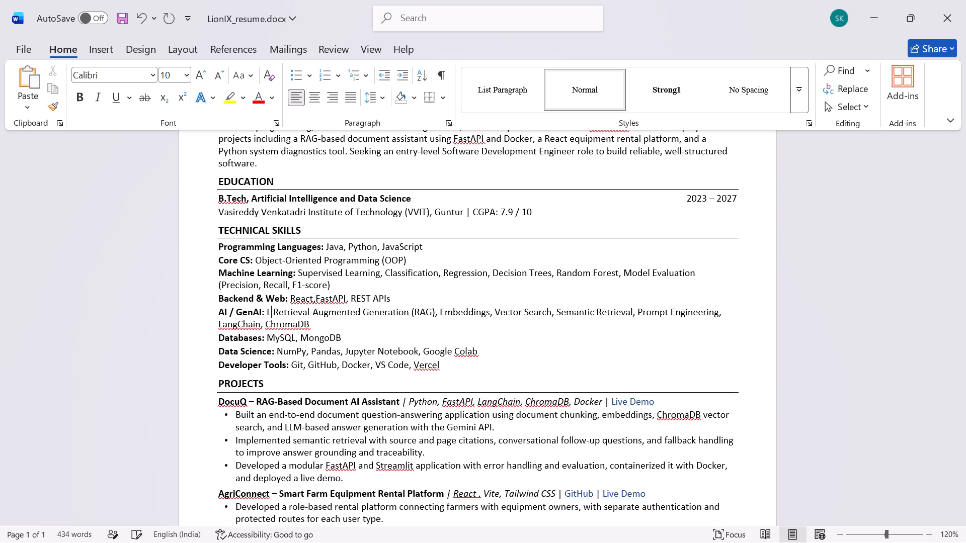
pyautogui.press('BackSpace')
pyautogui.press('Right')
pyautogui.press('BackSpace')
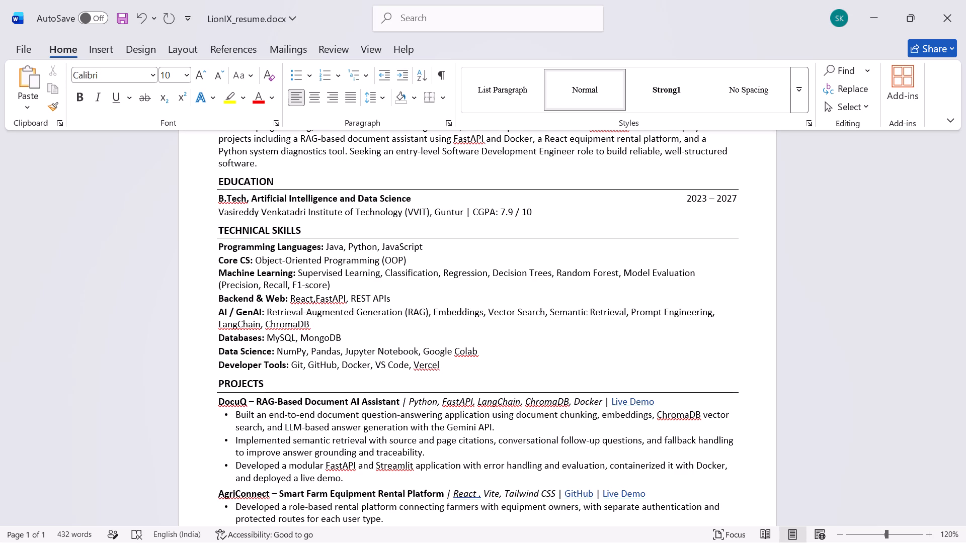
pyautogui.press('space')
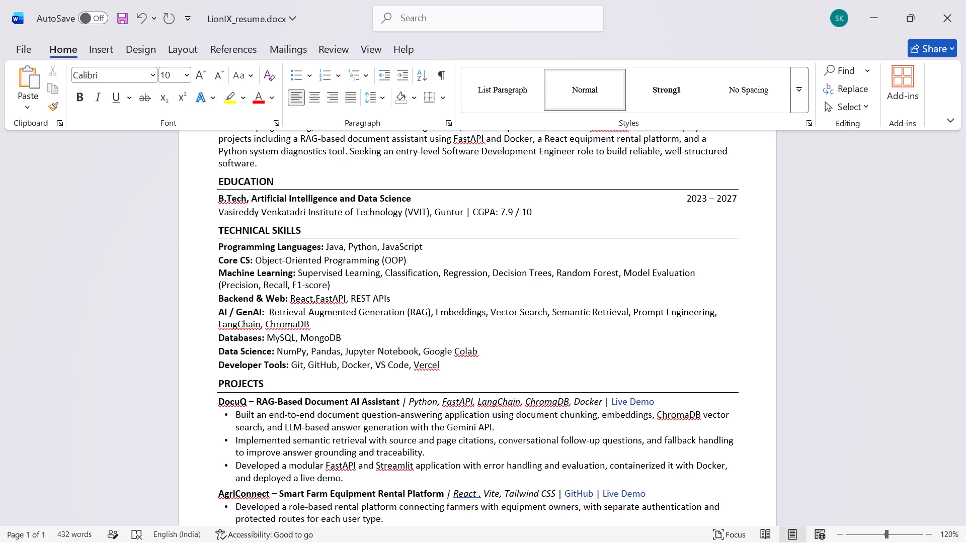
# Change the number of solved LeetCode problems in the Achievements bullet to 100+.
pyautogui.scroll(-3, 337, 314)
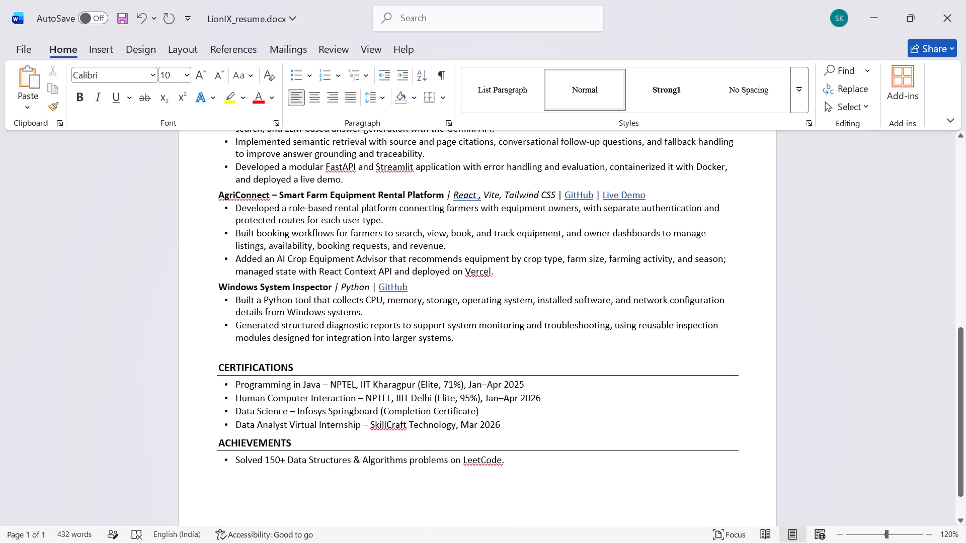
pyautogui.click(280, 458)
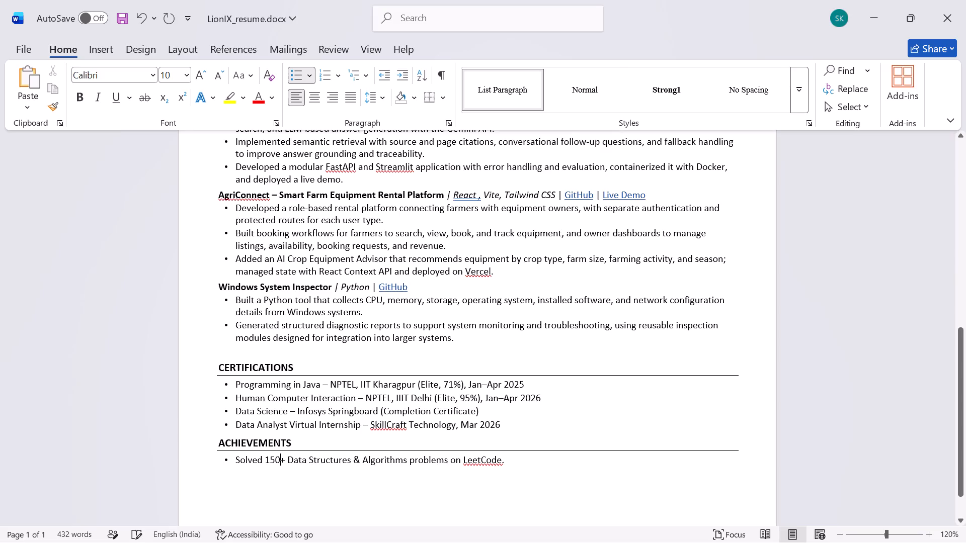
pyautogui.press('BackSpace')
pyautogui.press('BackSpace')
pyautogui.write('00')
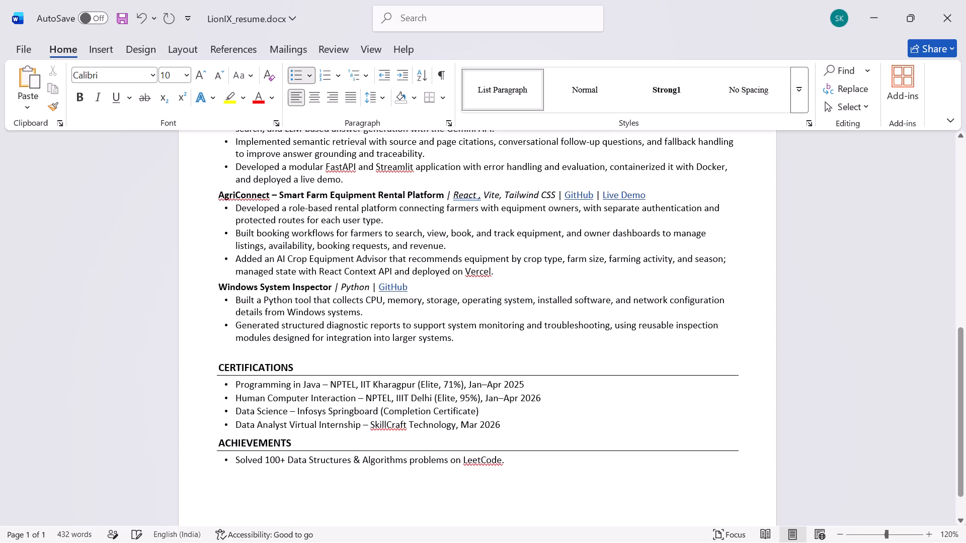
pyautogui.click(326, 345)
# Delete JavaScript and its preceding comma from the end of the Programming Languages skills line.
pyautogui.scroll(2, 326, 345)
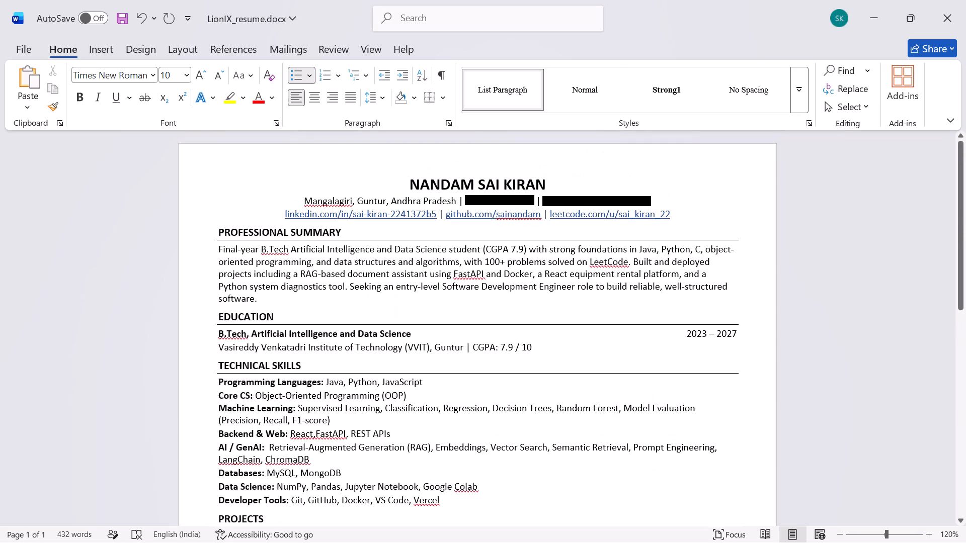
pyautogui.scroll(-1, 326, 345)
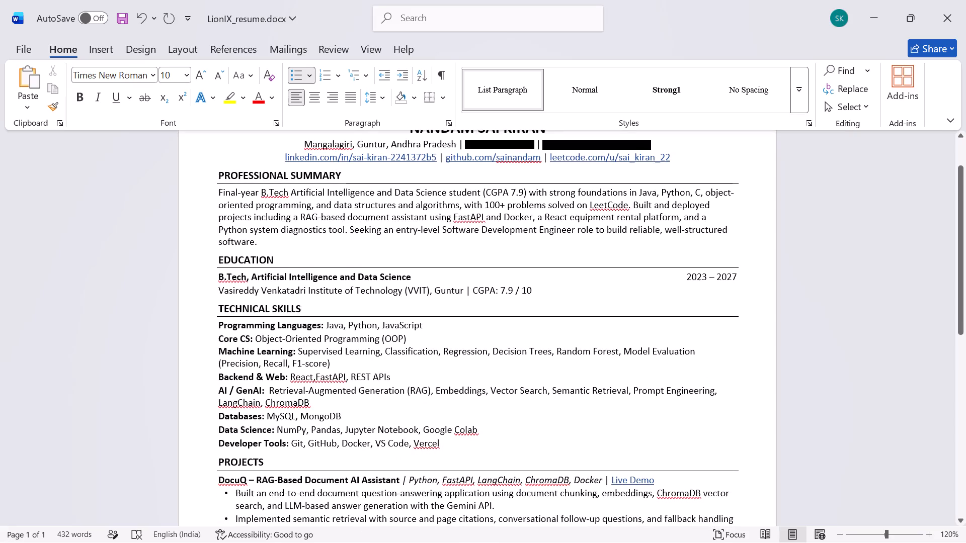
pyautogui.click(428, 328)
pyautogui.press('BackSpace')
pyautogui.press('BackSpace')
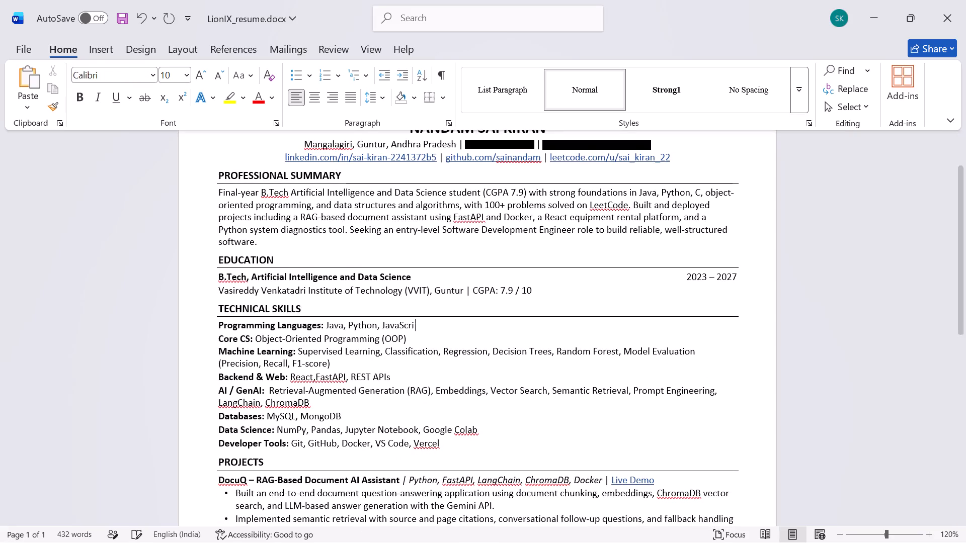
pyautogui.press('BackSpace')
pyautogui.press('BackSpace')
pyautogui.press('BackSpace')
pyautogui.press('BackSpace')
pyautogui.press('BackSpace')
pyautogui.press('BackSpace')
pyautogui.press('BackSpace')
pyautogui.press('BackSpace')
pyautogui.press('BackSpace')
pyautogui.press('BackSpace')
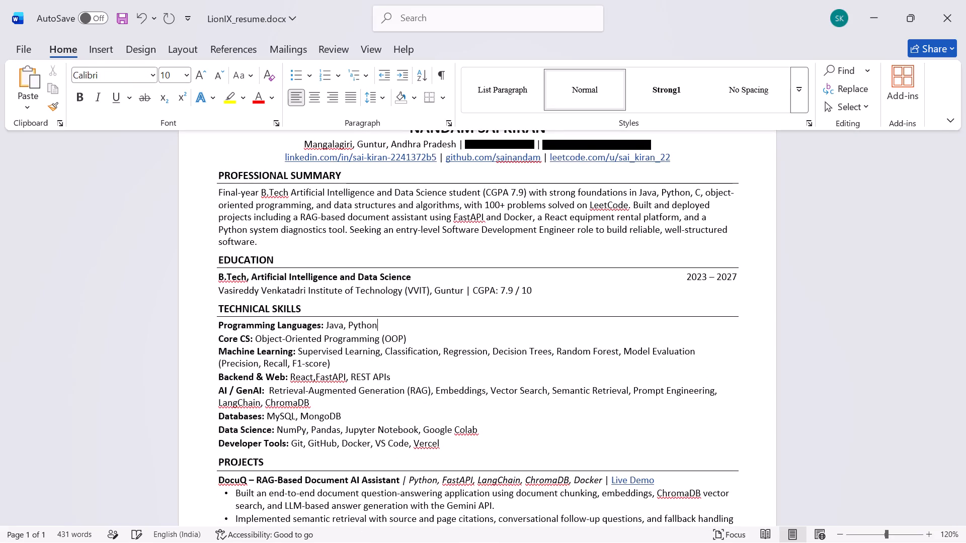
# Insert a space between Prompt Engineering and its comma in the AI / GenAI skills line.
pyautogui.click(523, 373)
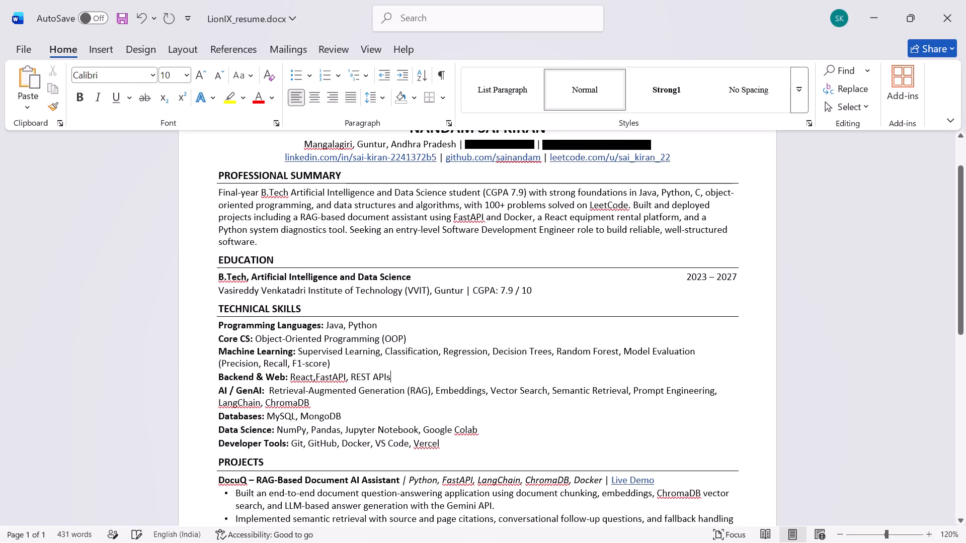
pyautogui.scroll(-1, 523, 373)
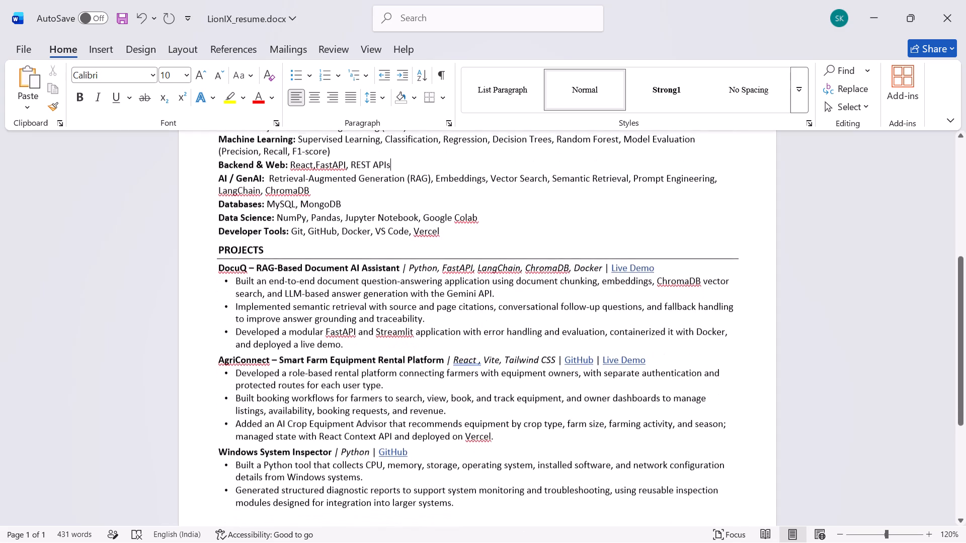
pyautogui.scroll(1, 523, 373)
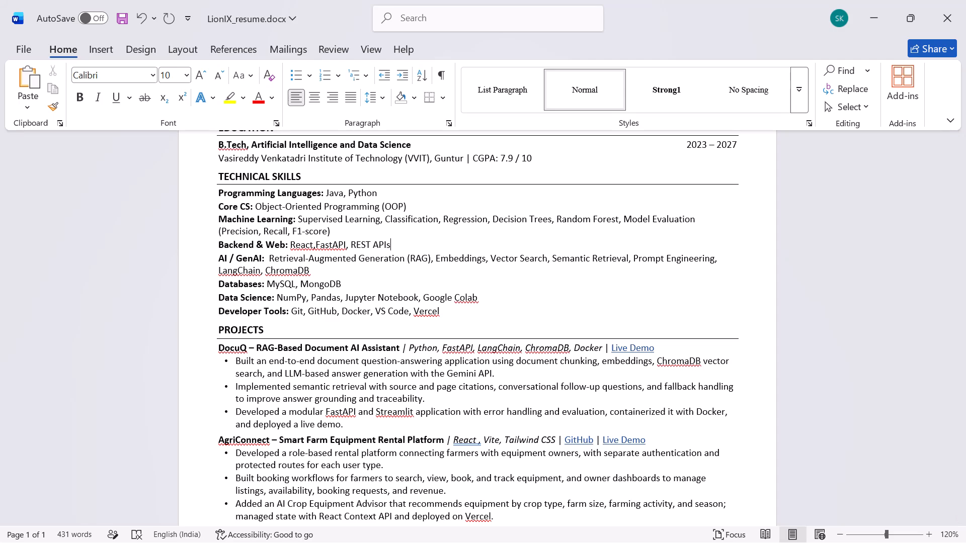
pyautogui.click(716, 259)
pyautogui.press('Left')
pyautogui.press('space')
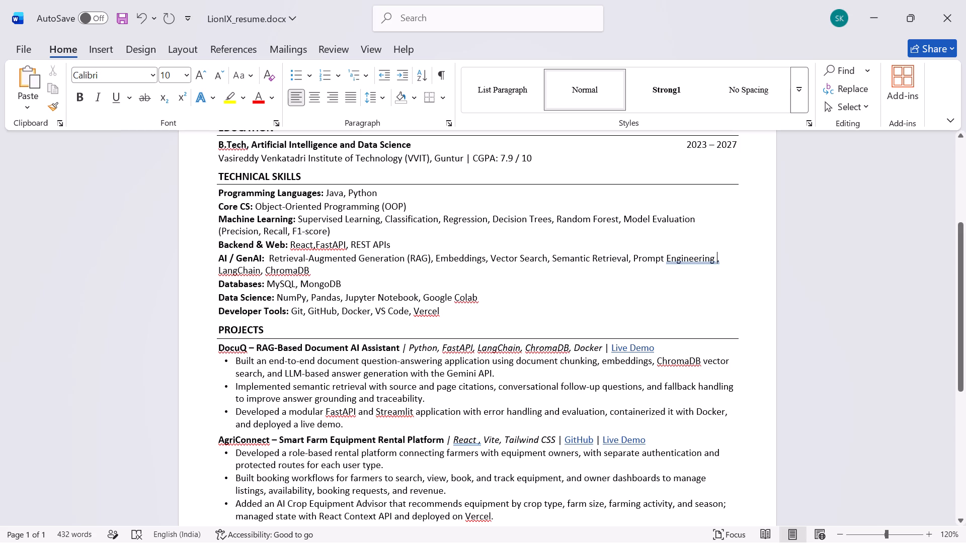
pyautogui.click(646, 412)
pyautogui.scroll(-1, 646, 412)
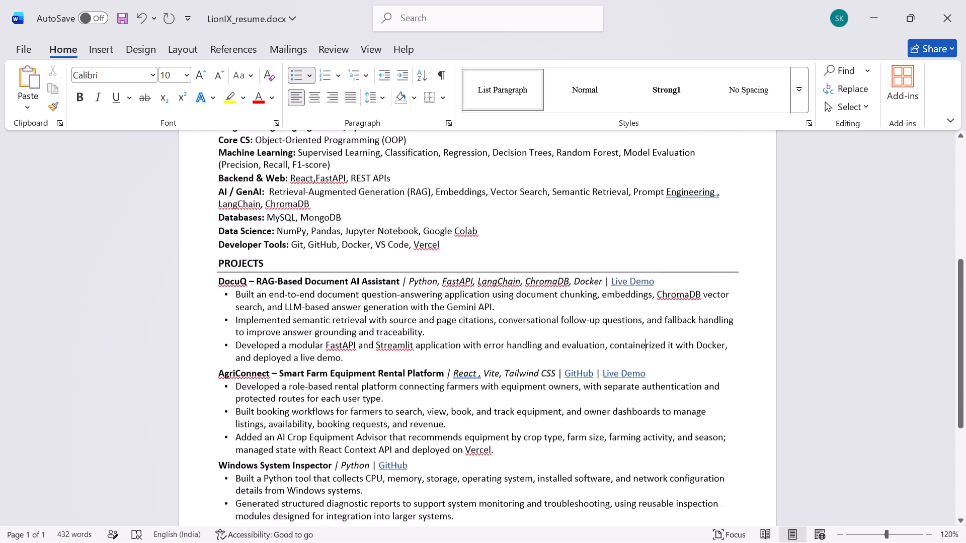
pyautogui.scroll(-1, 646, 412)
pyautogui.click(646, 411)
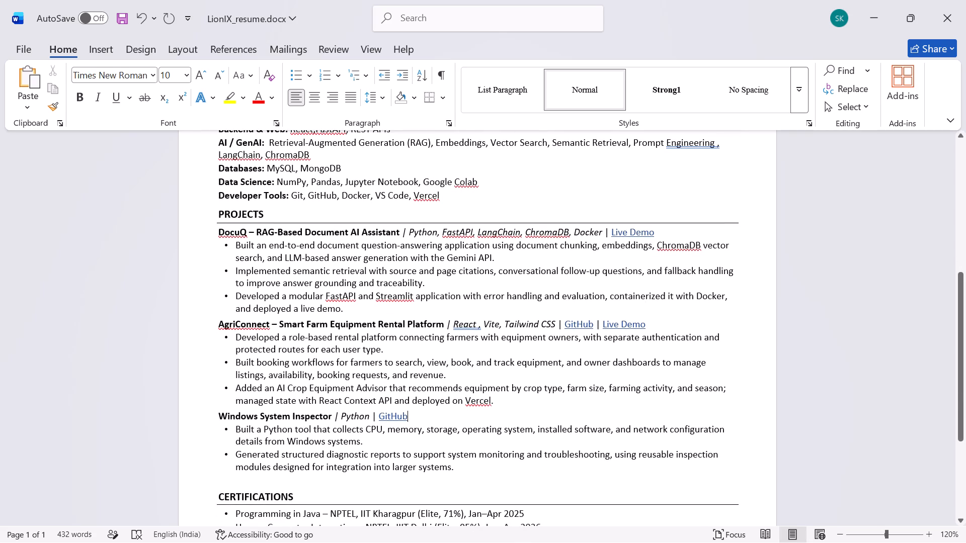
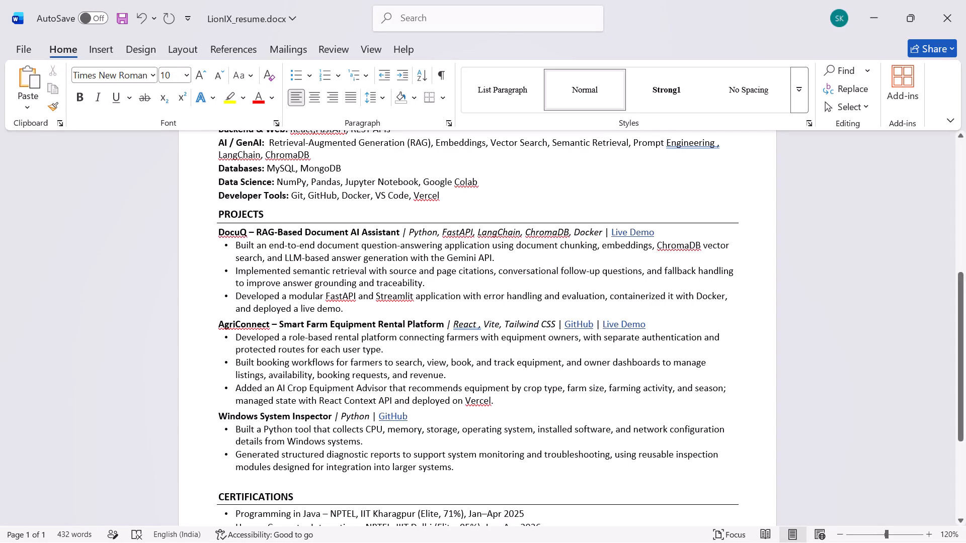
# Set the font size of the two contact detail lines below the name to 11.
pyautogui.scroll(-1, 568, 308)
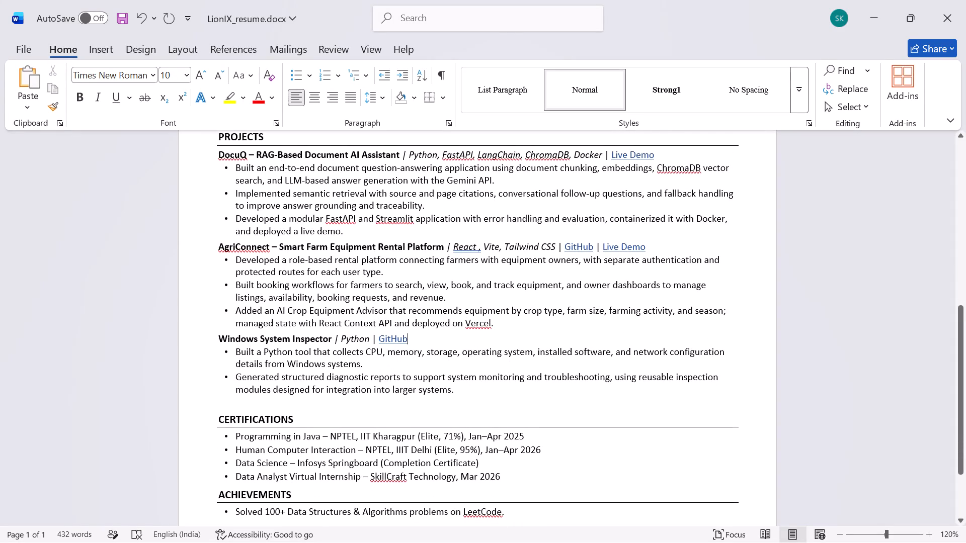
pyautogui.click(464, 393)
pyautogui.scroll(-1, 464, 393)
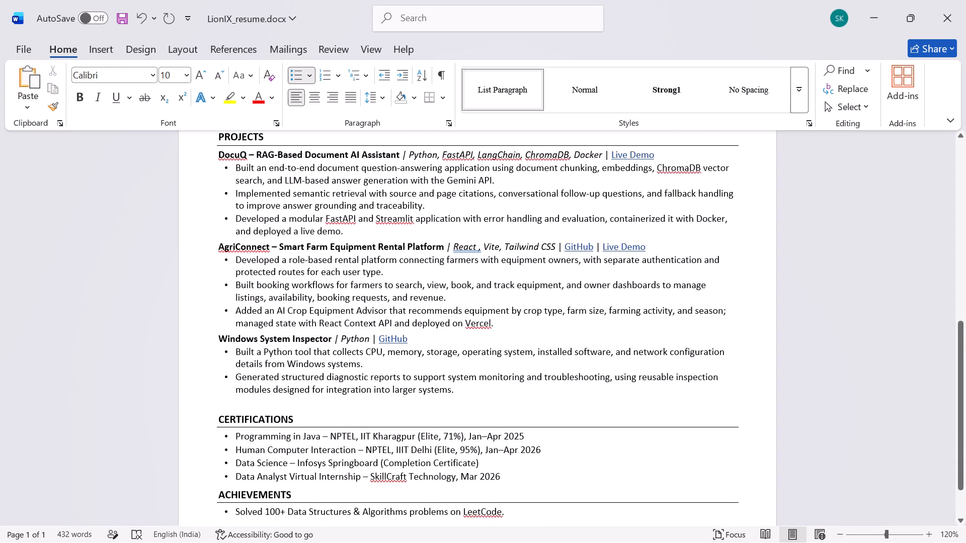
pyautogui.scroll(-1, 464, 393)
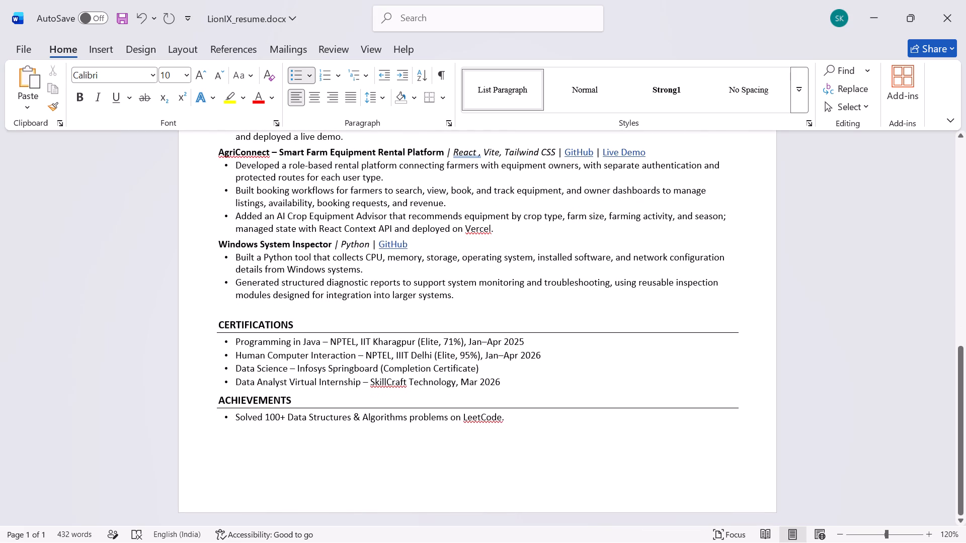
pyautogui.scroll(1, 544, 355)
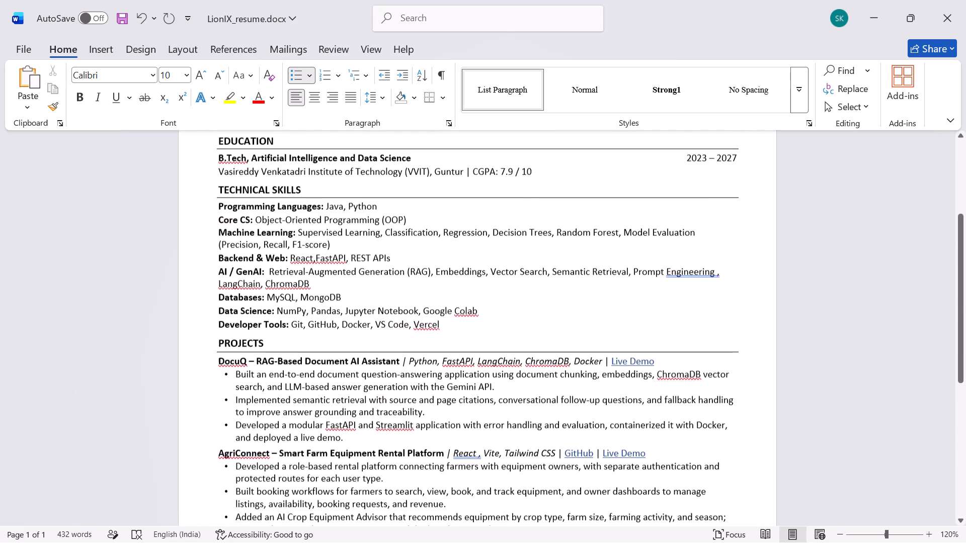
pyautogui.scroll(1, 529, 381)
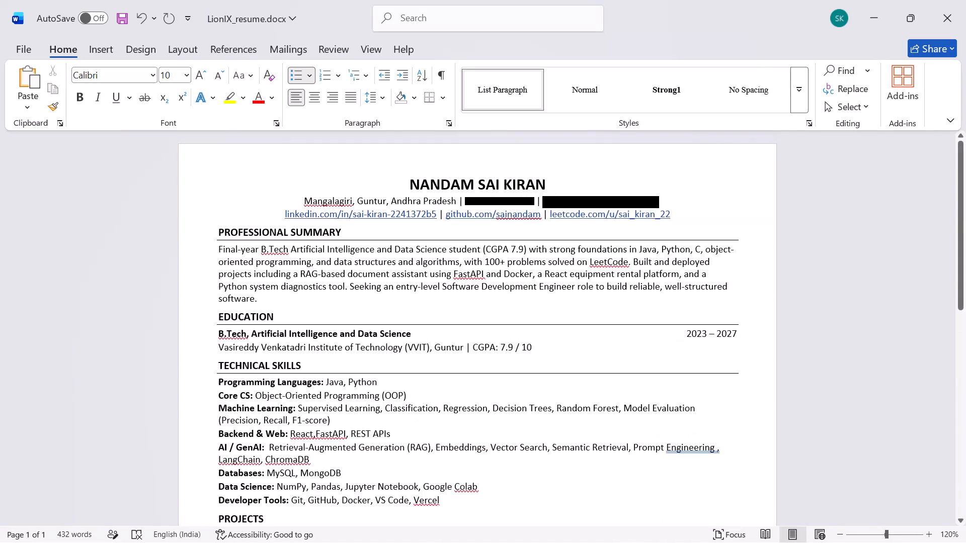
pyautogui.moveTo(302, 201); pyautogui.dragTo(315, 201)
pyautogui.moveTo(315, 201); pyautogui.dragTo(649, 211)
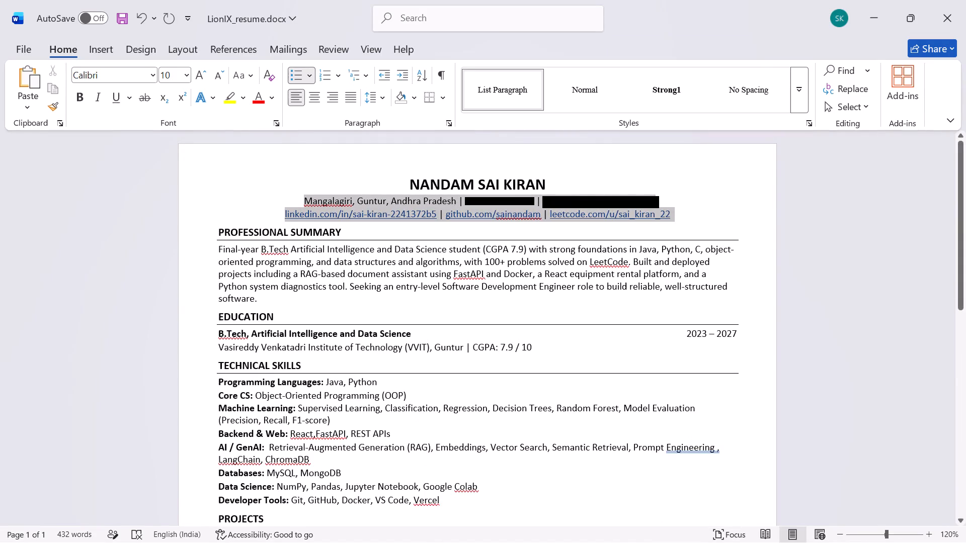
pyautogui.click(755, 172)
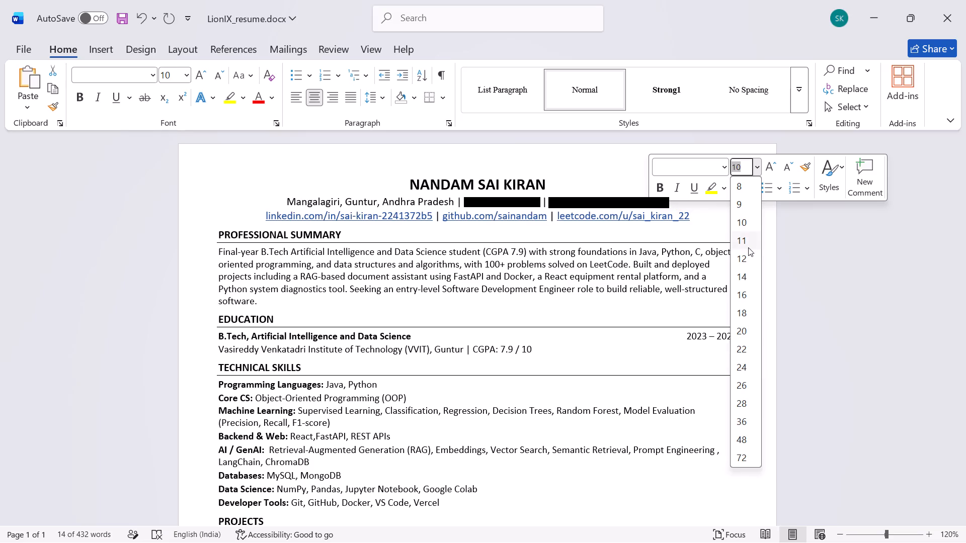
pyautogui.click(748, 247)
# Set the font size of the name at the top of the resume to 20.
pyautogui.click(550, 178)
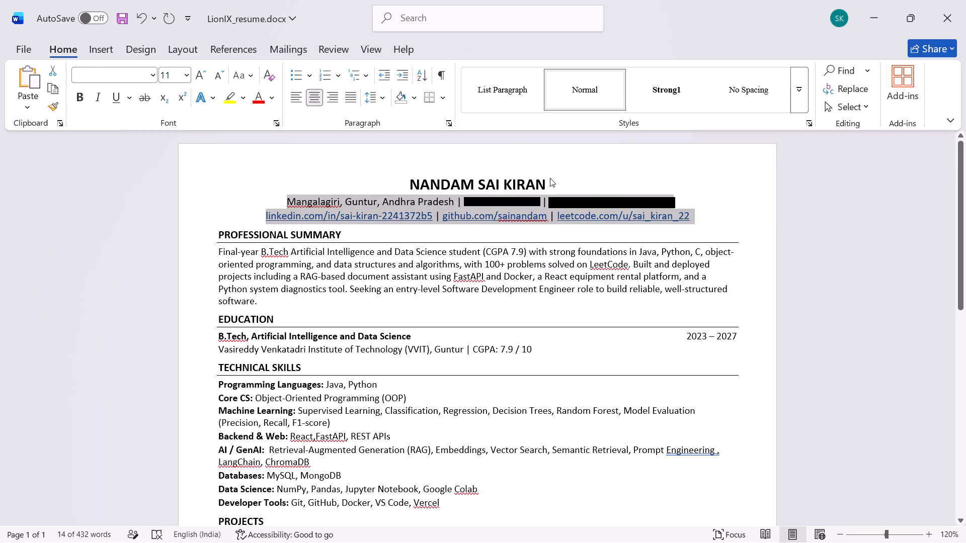
pyautogui.hotkey('ctrl', 'shift', 'Left')
pyautogui.hotkey('ctrl', 'shift', 'Left')
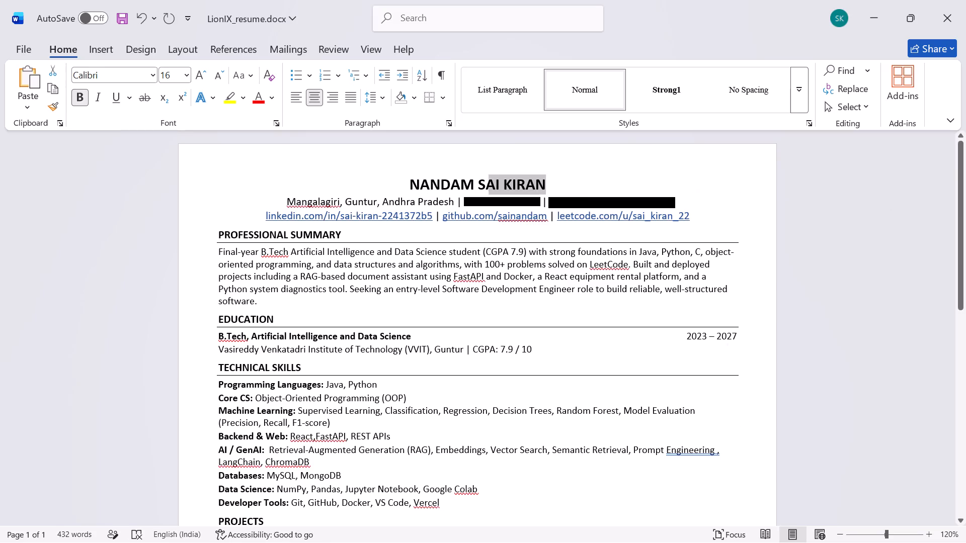
pyautogui.hotkey('ctrl', 'shift', 'Left')
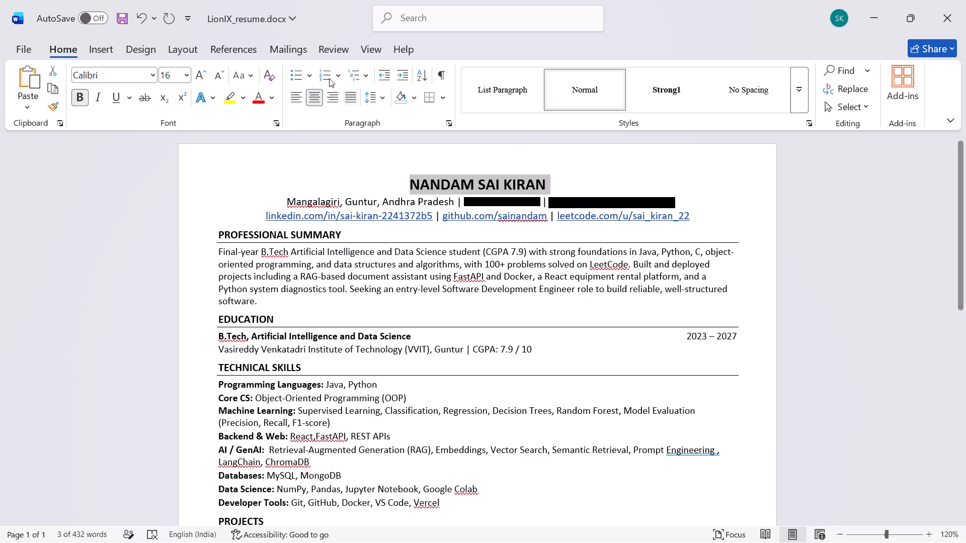
pyautogui.click(187, 73)
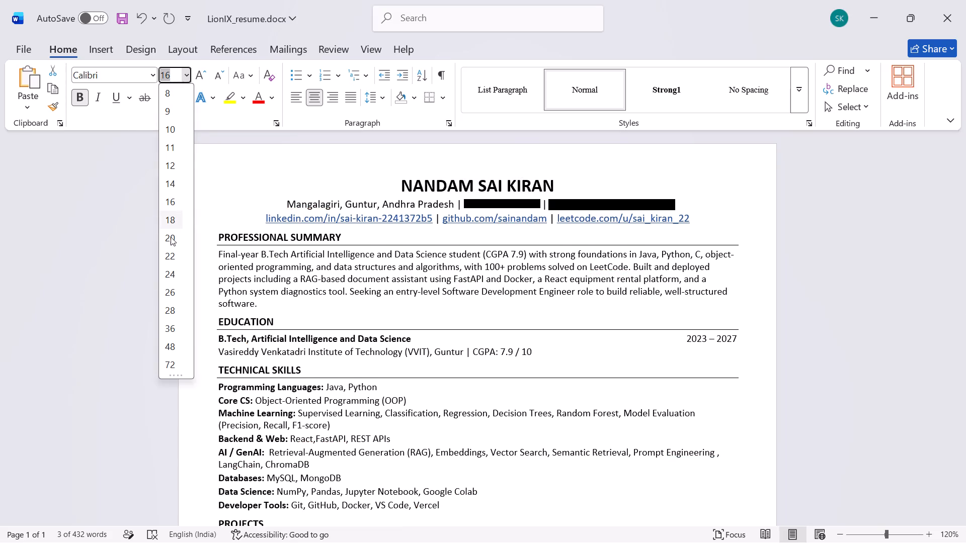
pyautogui.click(167, 239)
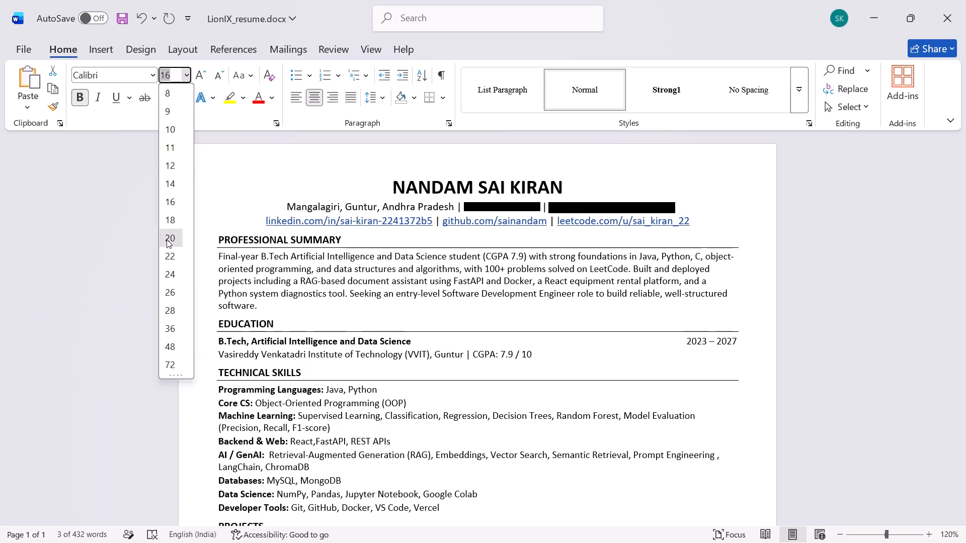
pyautogui.click(551, 323)
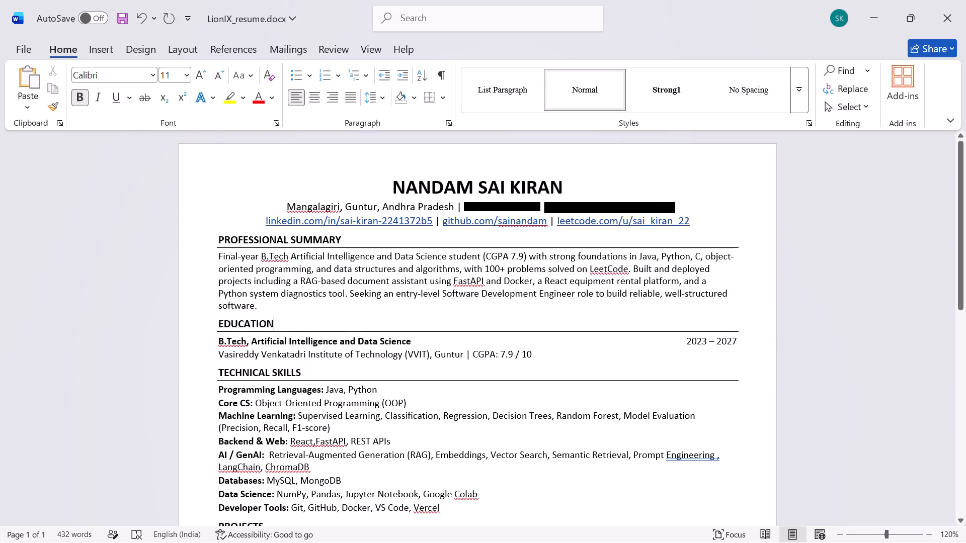
# Set the font size of the PROFESSIONAL SUMMARY heading to 14.
pyautogui.doubleClick(346, 224)
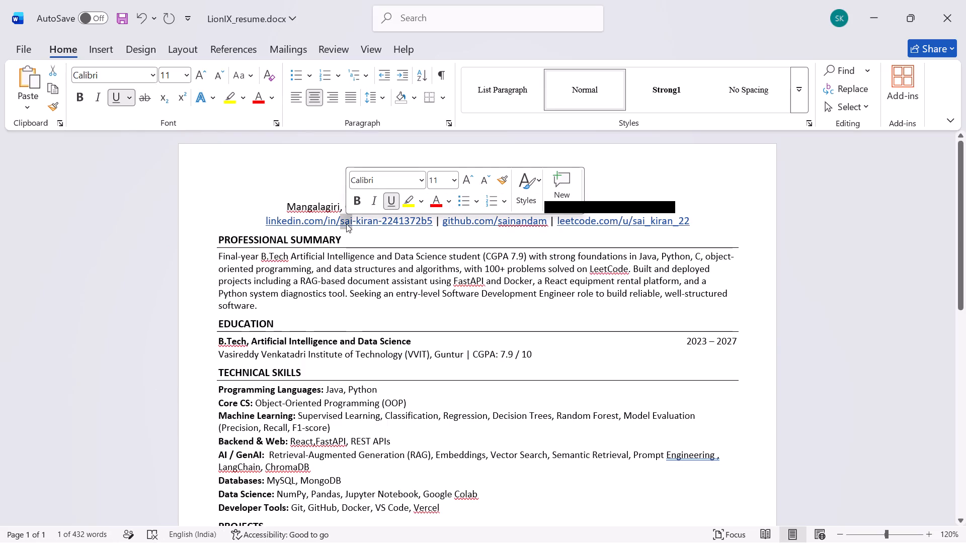
pyautogui.click(345, 234)
pyautogui.moveTo(343, 237); pyautogui.dragTo(331, 237)
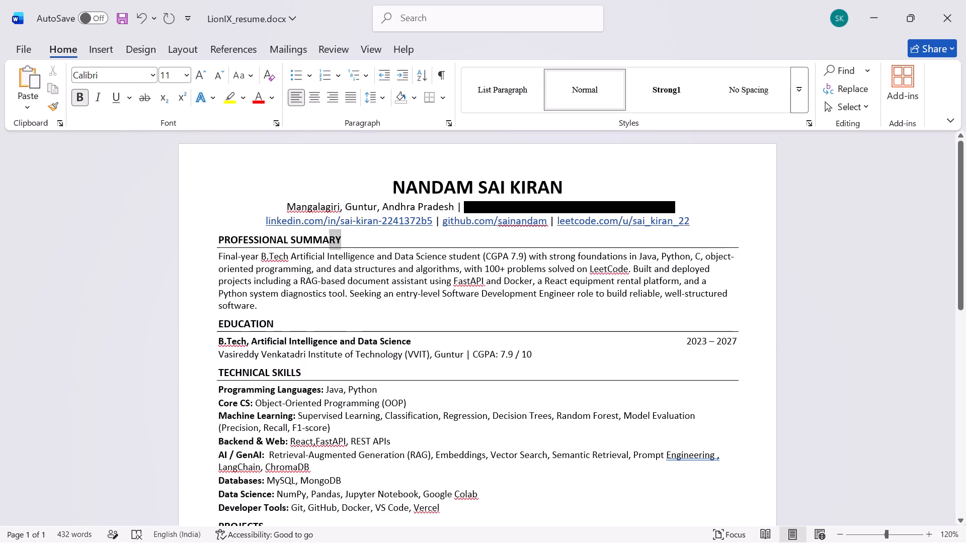
pyautogui.moveTo(331, 237); pyautogui.dragTo(237, 237)
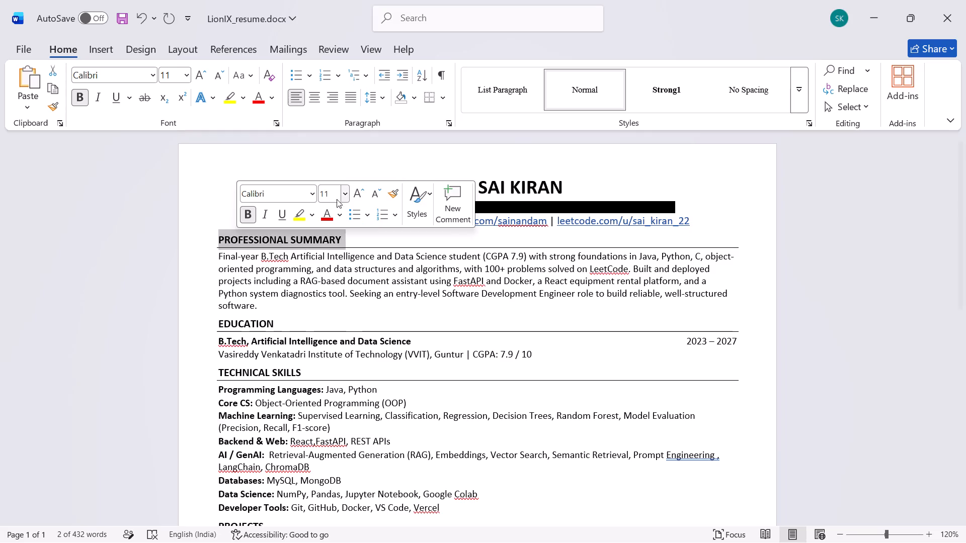
pyautogui.click(345, 198)
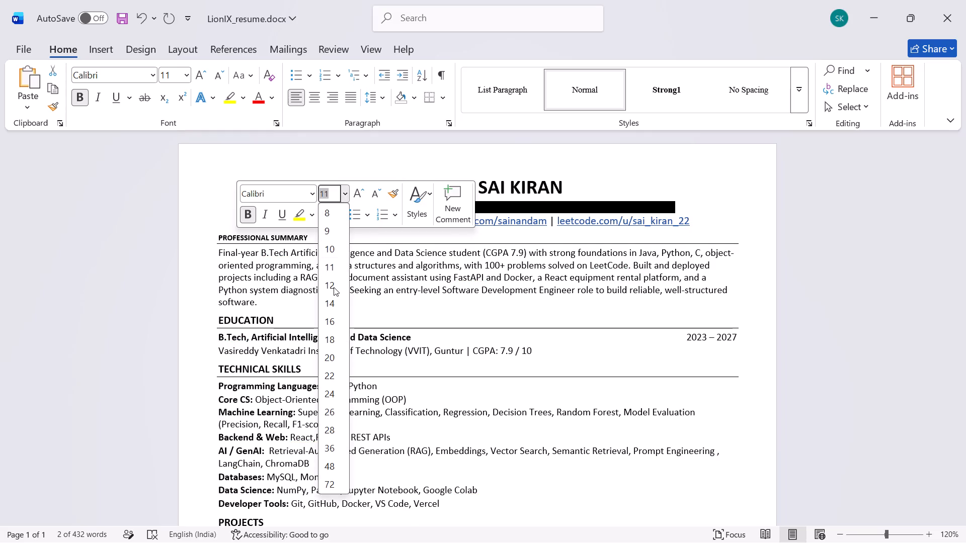
pyautogui.click(333, 302)
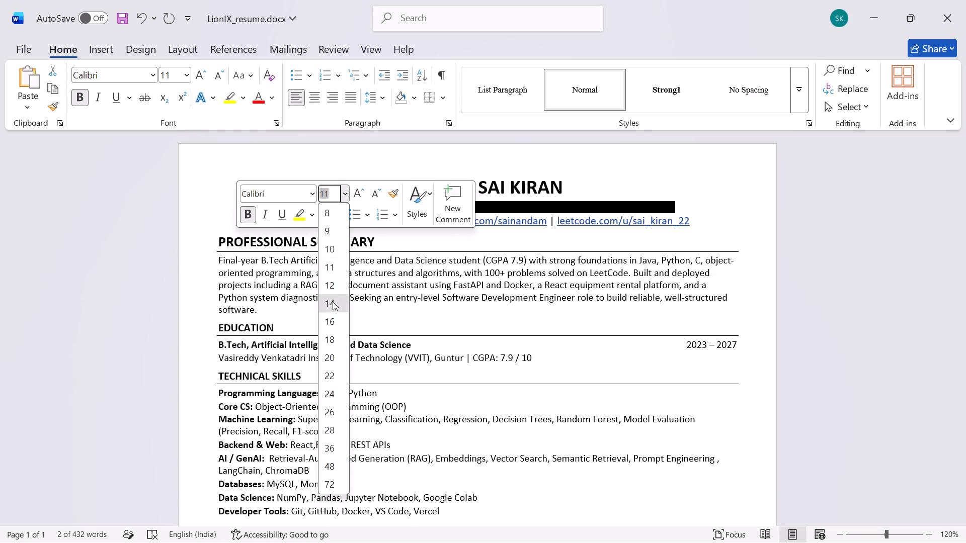
# Set the font size of the whole paragraph under PROFESSIONAL SUMMARY to 11.
pyautogui.moveTo(262, 313); pyautogui.dragTo(227, 268)
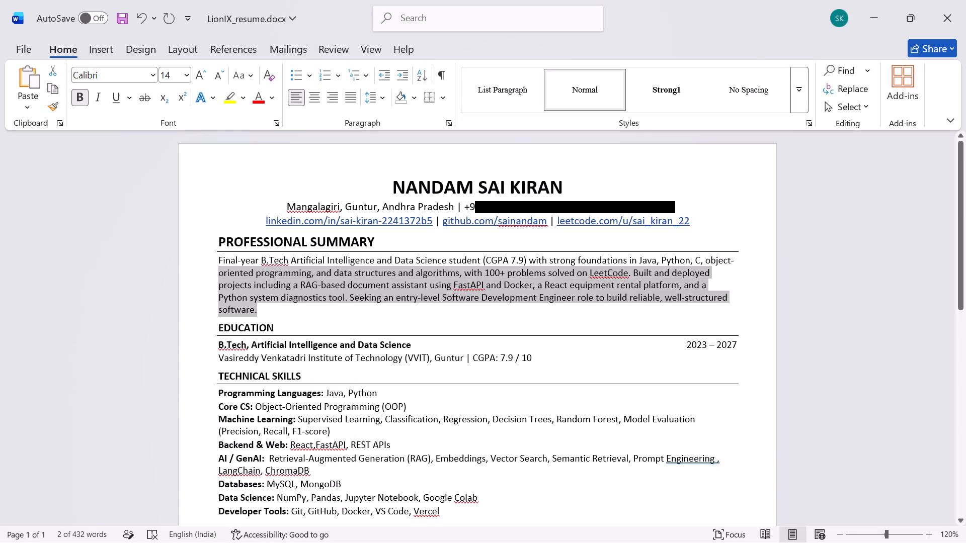
pyautogui.moveTo(227, 268); pyautogui.dragTo(222, 262)
pyautogui.click(330, 222)
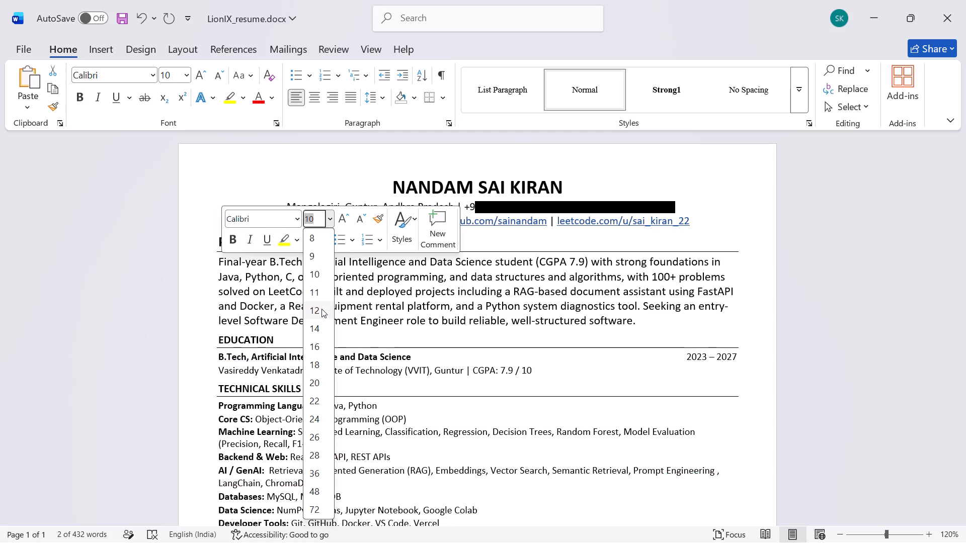
pyautogui.click(321, 301)
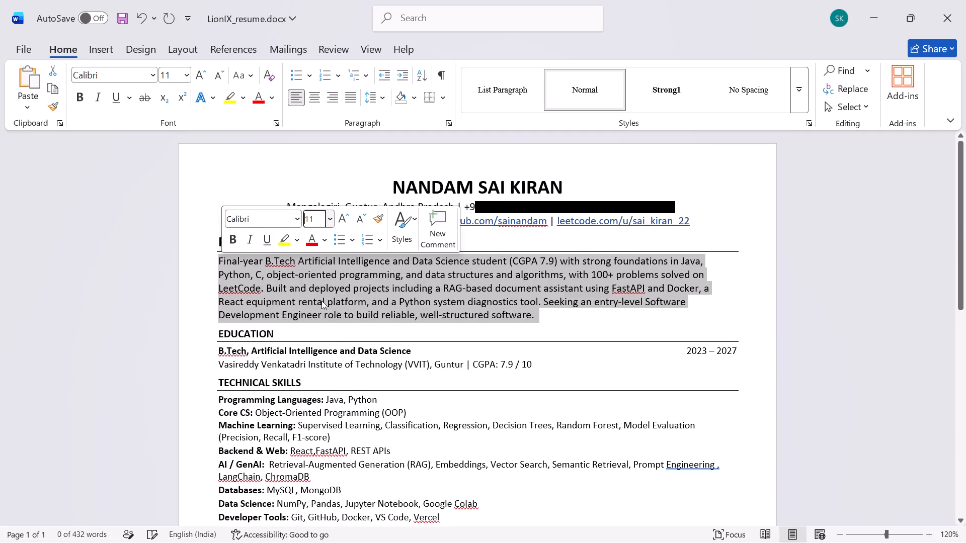
pyautogui.click(528, 320)
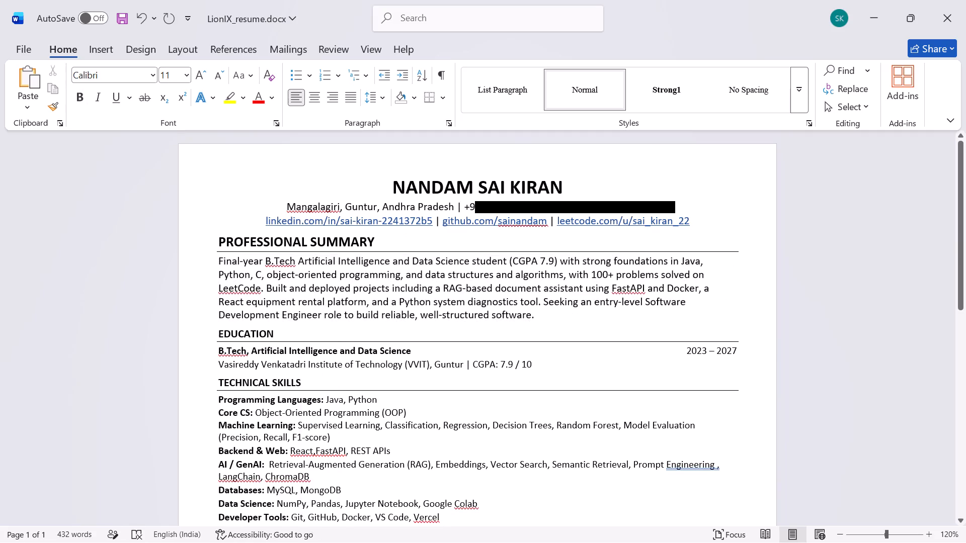
# Set the font size of the EDUCATION heading to 14.
pyautogui.moveTo(285, 332); pyautogui.dragTo(215, 334)
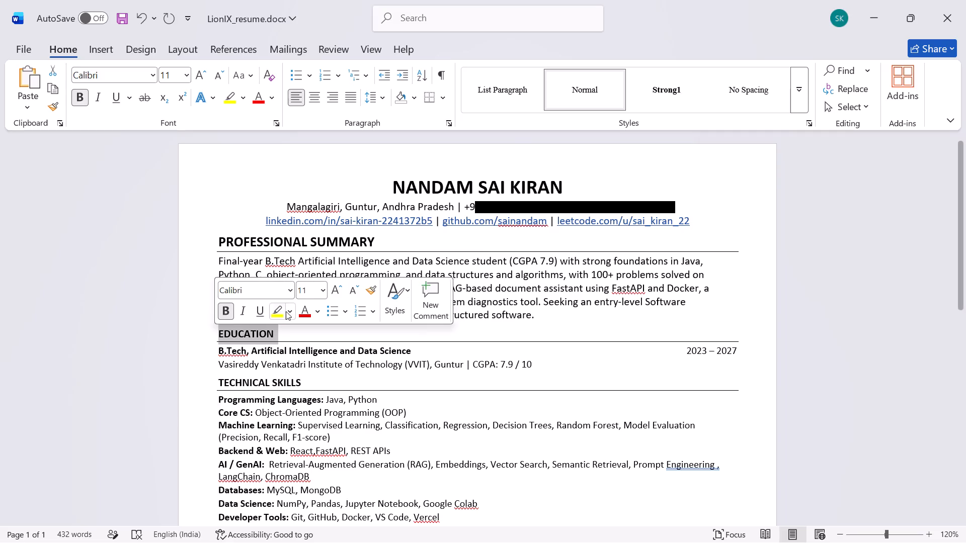
pyautogui.click(324, 293)
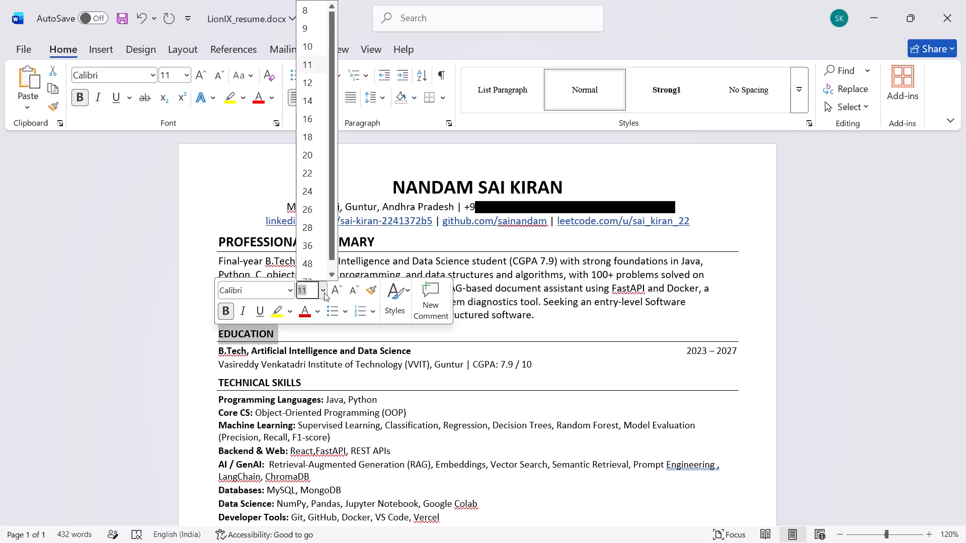
pyautogui.click(311, 104)
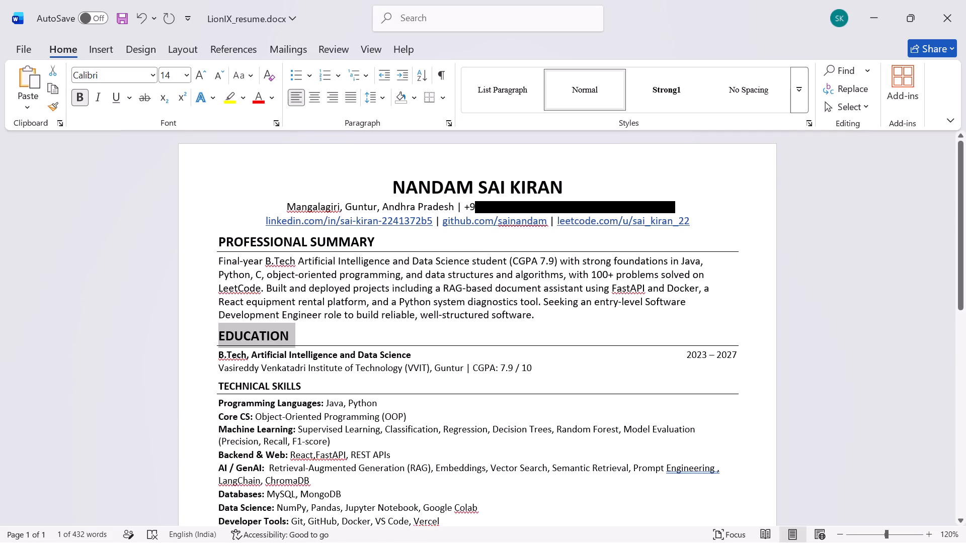
# Check the font size of the PROFESSIONAL SUMMARY and EDUCATION headings and set the TECHNICAL SKILLS heading to 14.
pyautogui.tripleClick(382, 239)
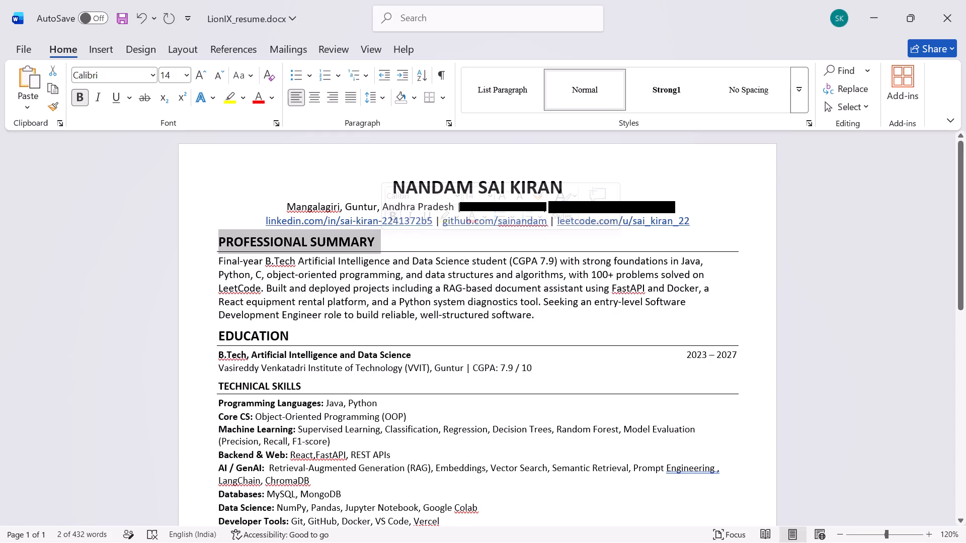
pyautogui.tripleClick(321, 328)
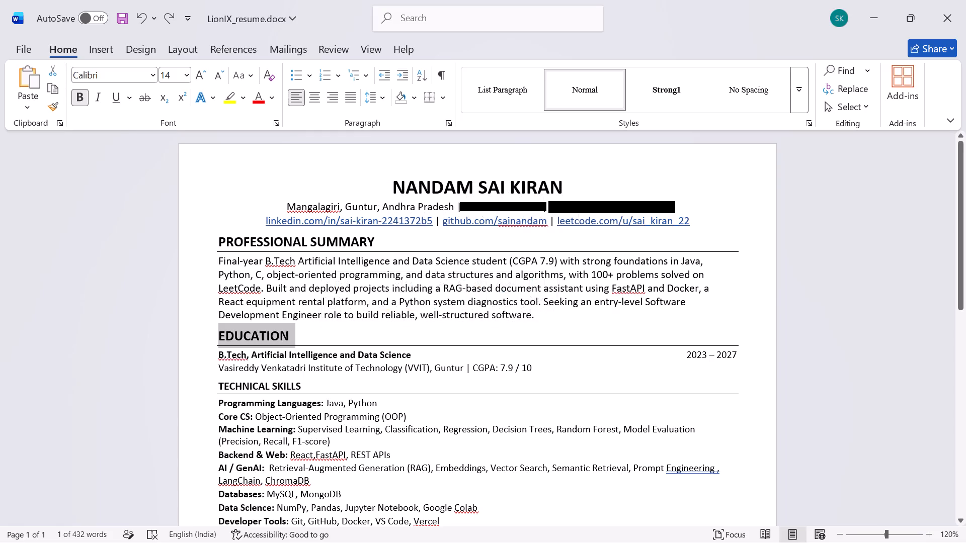
pyautogui.tripleClick(311, 390)
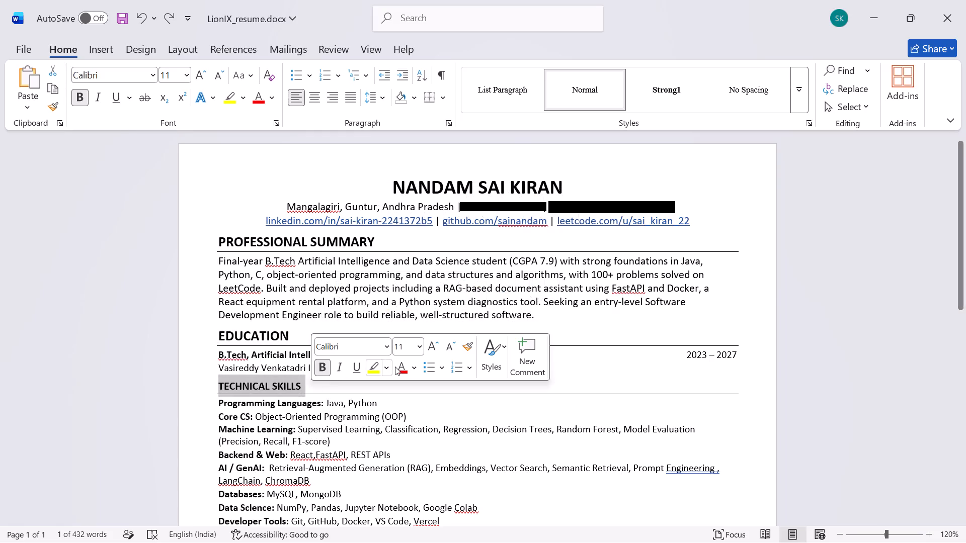
pyautogui.click(407, 346)
pyautogui.press('BackSpace')
pyautogui.write('14')
pyautogui.press('Return')
pyautogui.click(357, 475)
# Set the font size of the PROJECTS heading to 14.
pyautogui.scroll(-1, 357, 475)
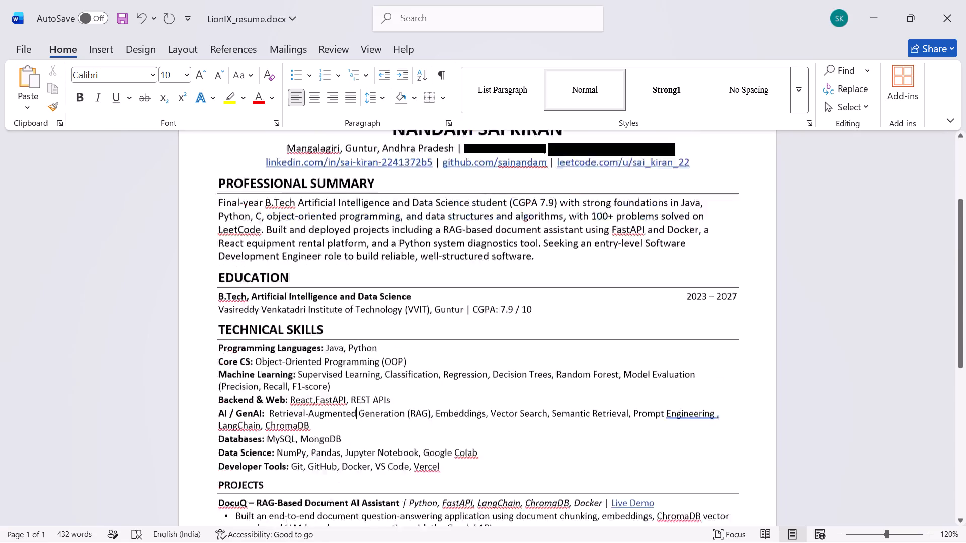
pyautogui.scroll(-1, 357, 475)
pyautogui.tripleClick(269, 297)
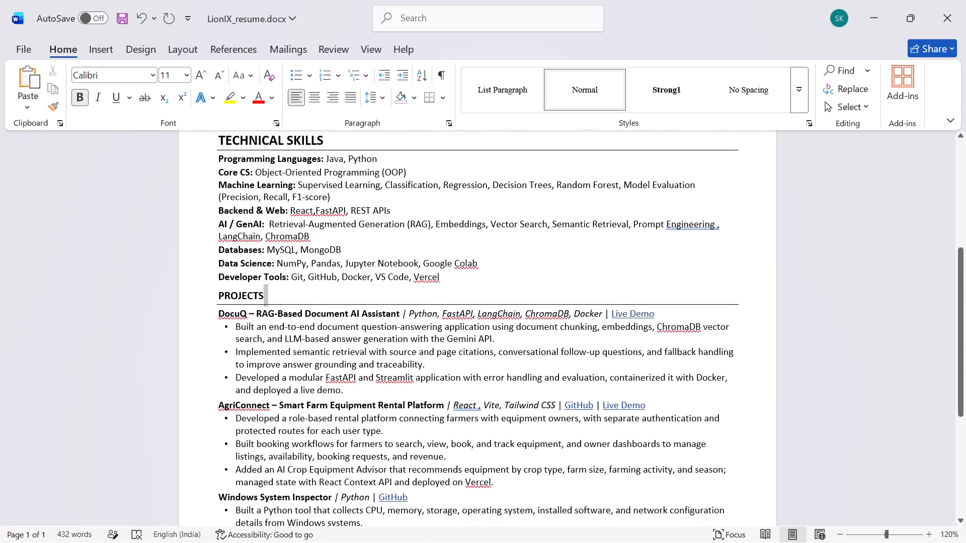
pyautogui.click(366, 257)
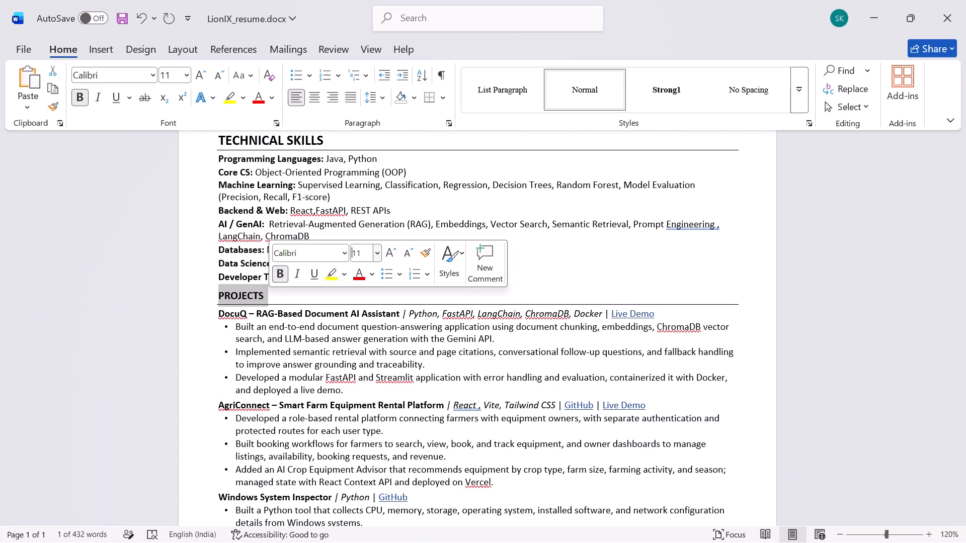
pyautogui.press('BackSpace')
pyautogui.write('14')
pyautogui.press('Return')
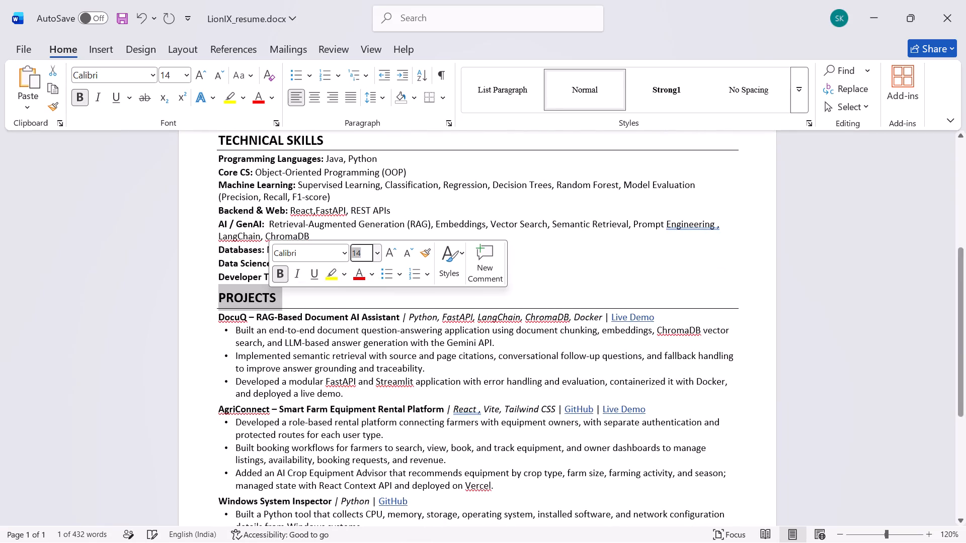
# Set the font size of the CERTIFICATIONS heading to 14.
pyautogui.scroll(-3, 300, 409)
pyautogui.tripleClick(297, 351)
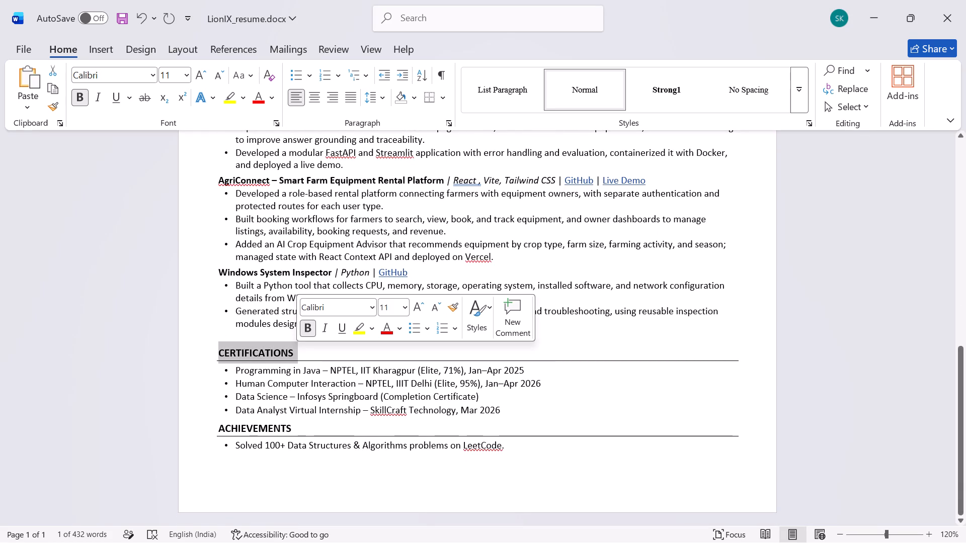
pyautogui.click(390, 311)
pyautogui.press('BackSpace')
pyautogui.write('14')
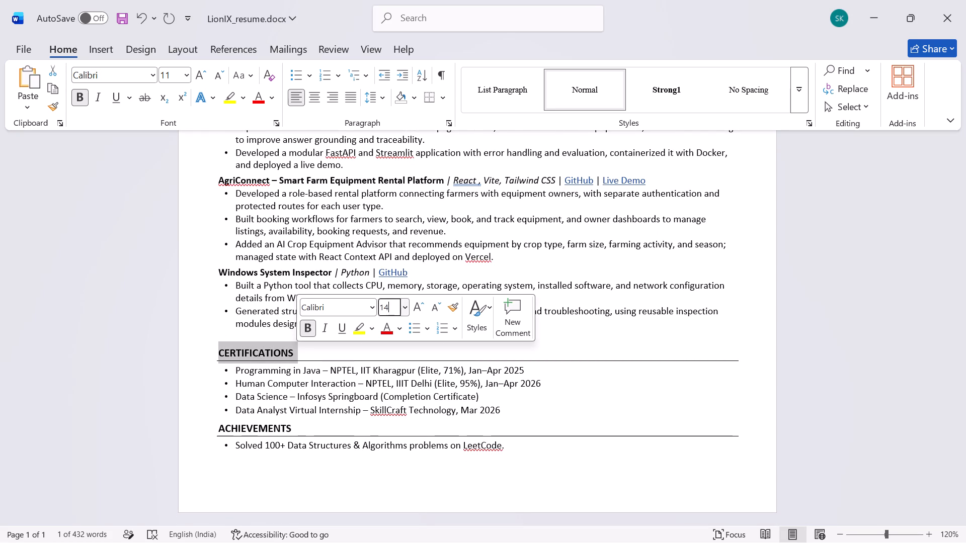
pyautogui.press('Return')
# Set the font size of the ACHIEVEMENTS heading to 14.
pyautogui.tripleClick(320, 434)
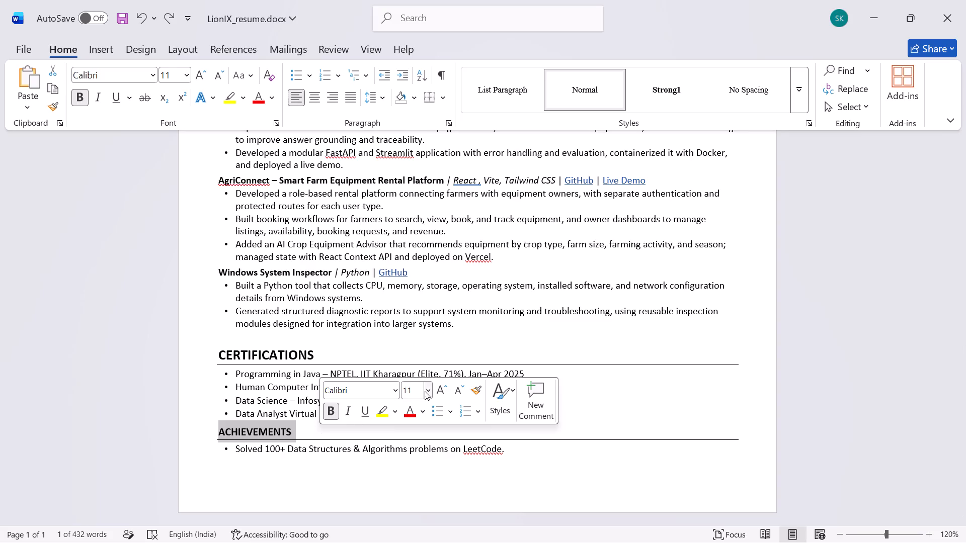
pyautogui.click(425, 391)
pyautogui.click(424, 186)
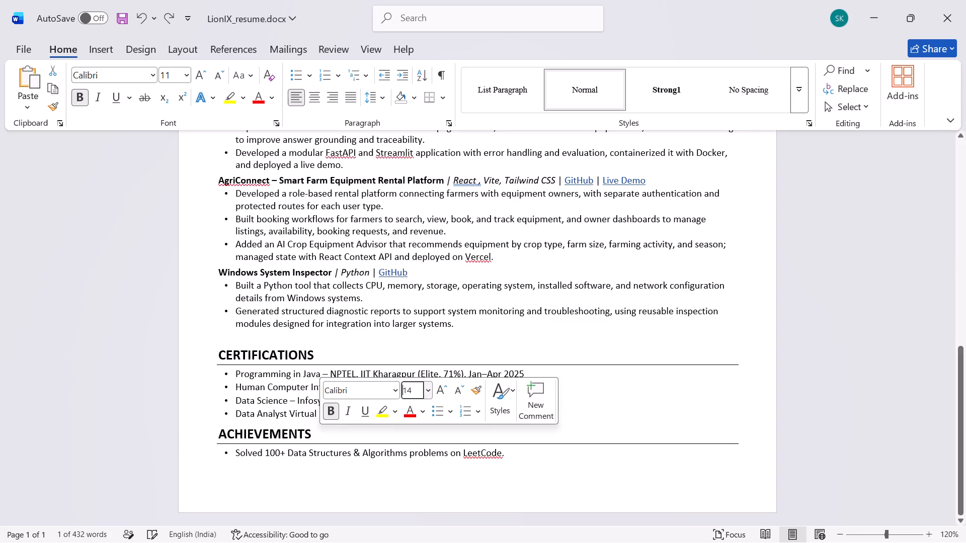
pyautogui.click(358, 223)
# Set the font size of the B.Tech degree and institute lines under EDUCATION to 11.
pyautogui.scroll(2, 358, 223)
pyautogui.scroll(-1, 358, 223)
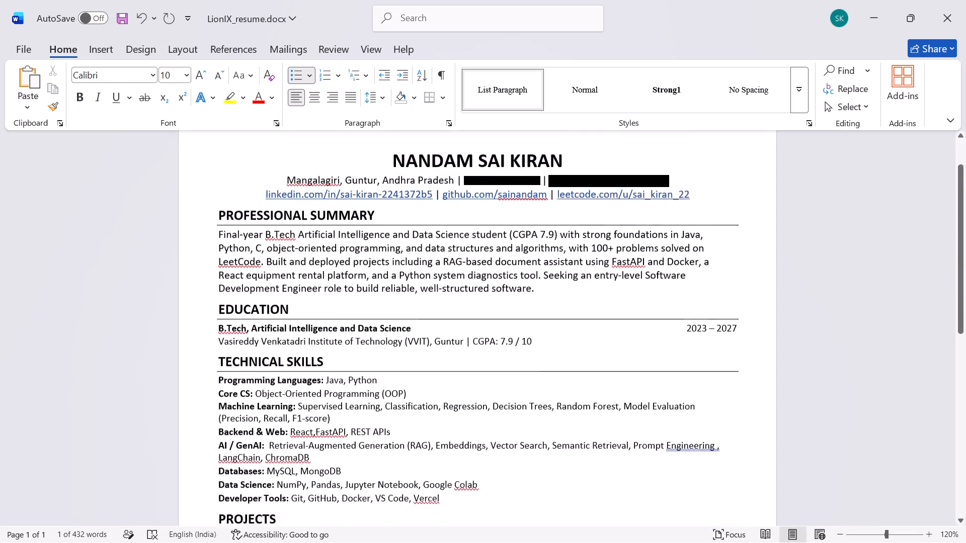
pyautogui.scroll(-2, 358, 223)
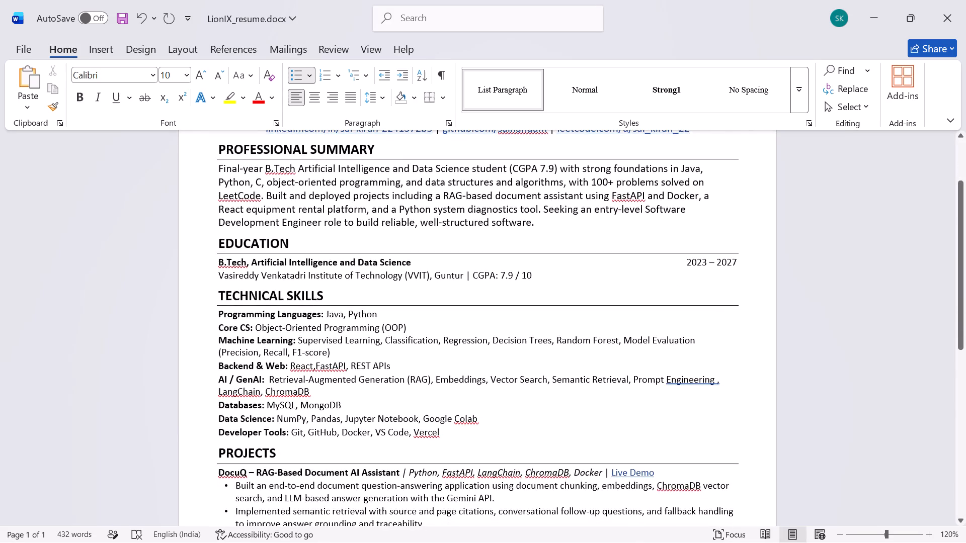
pyautogui.moveTo(216, 261); pyautogui.dragTo(570, 264)
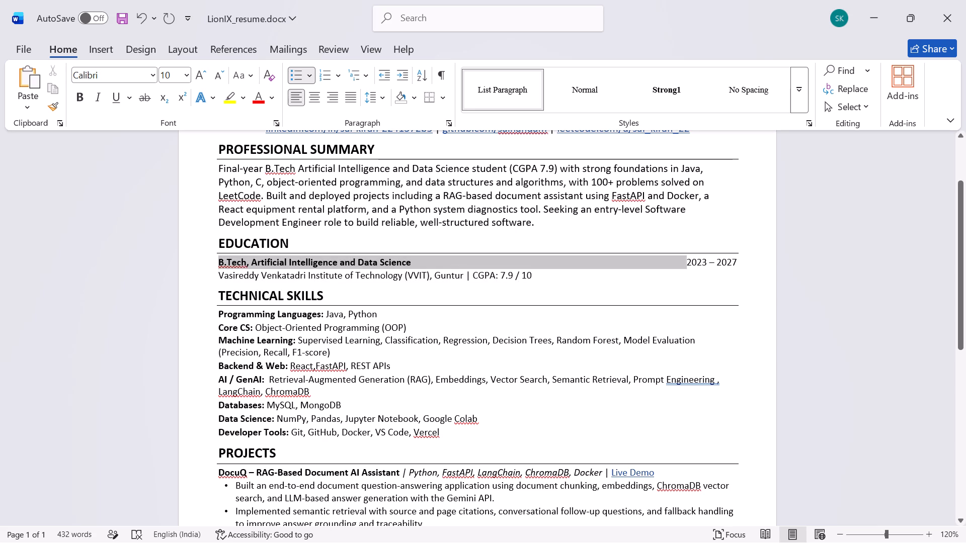
pyautogui.moveTo(570, 264); pyautogui.dragTo(546, 279)
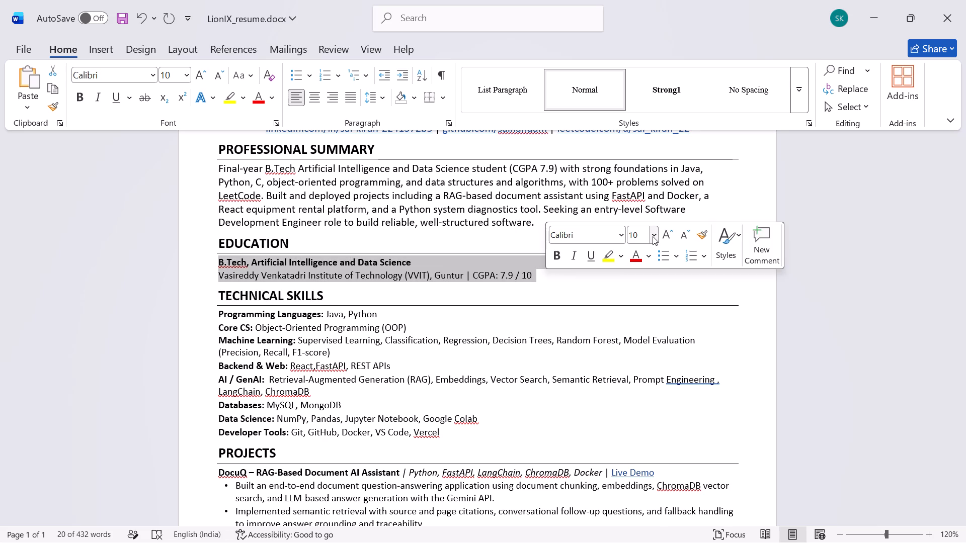
pyautogui.click(653, 236)
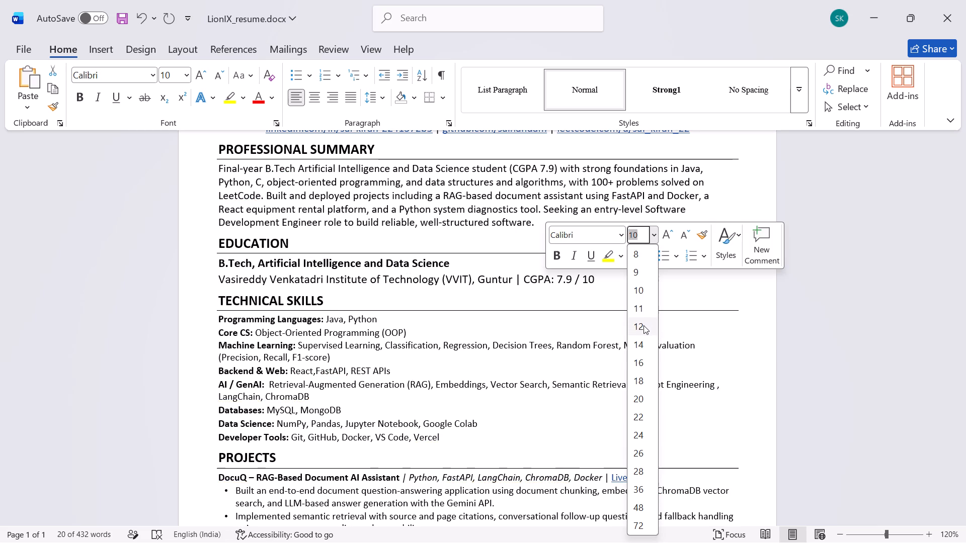
pyautogui.click(641, 313)
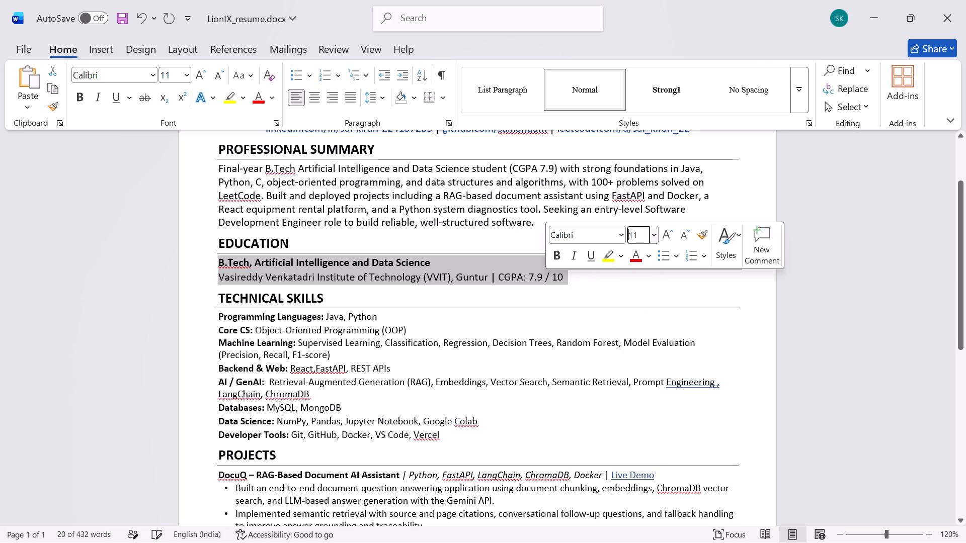
pyautogui.click(496, 238)
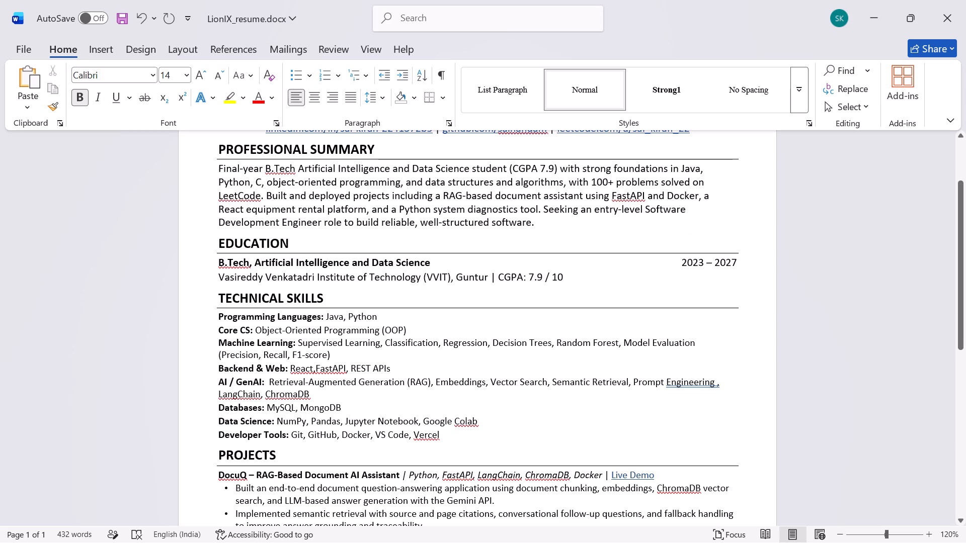
# Set the font size of all entries under TECHNICAL SKILLS, from Programming Languages to Developer Tools, to 11.
pyautogui.moveTo(537, 226); pyautogui.dragTo(226, 166)
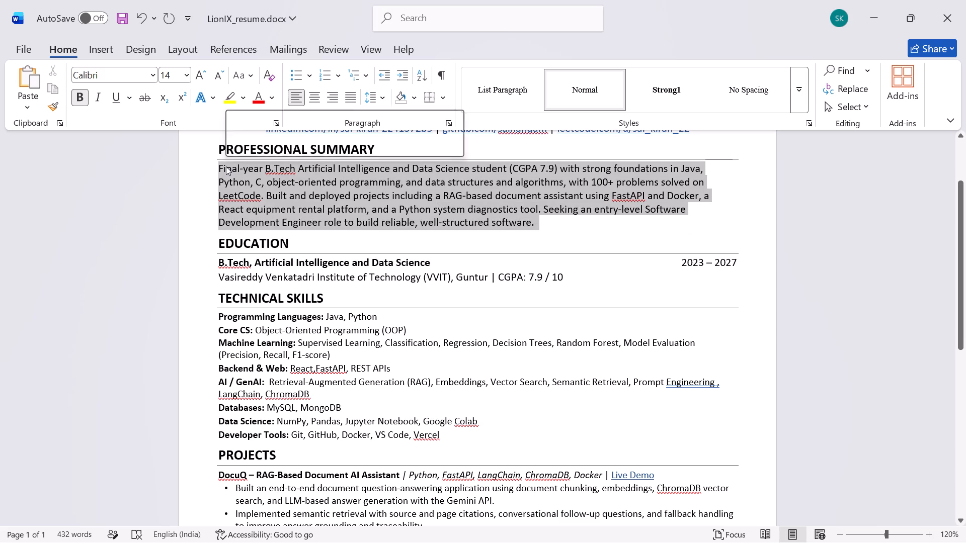
pyautogui.click(405, 278)
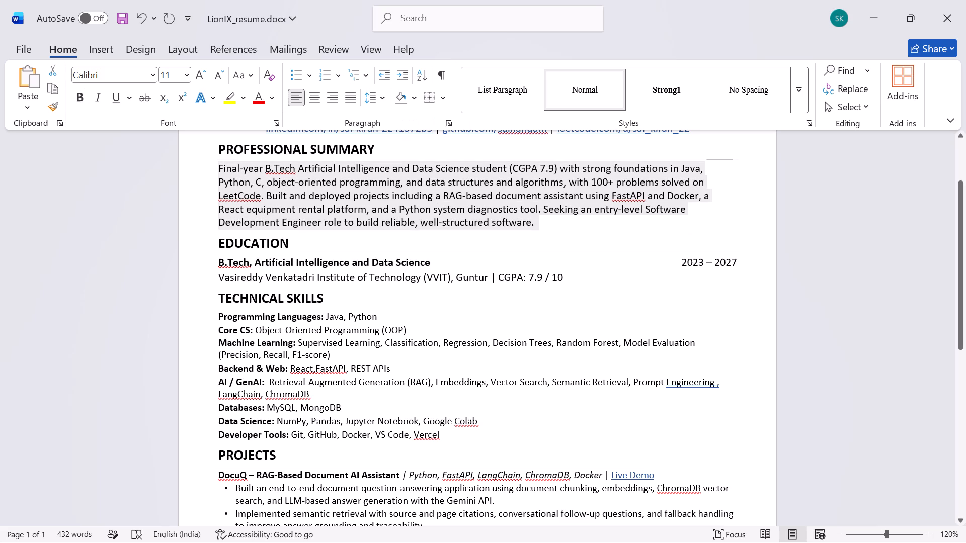
pyautogui.moveTo(215, 316); pyautogui.dragTo(443, 446)
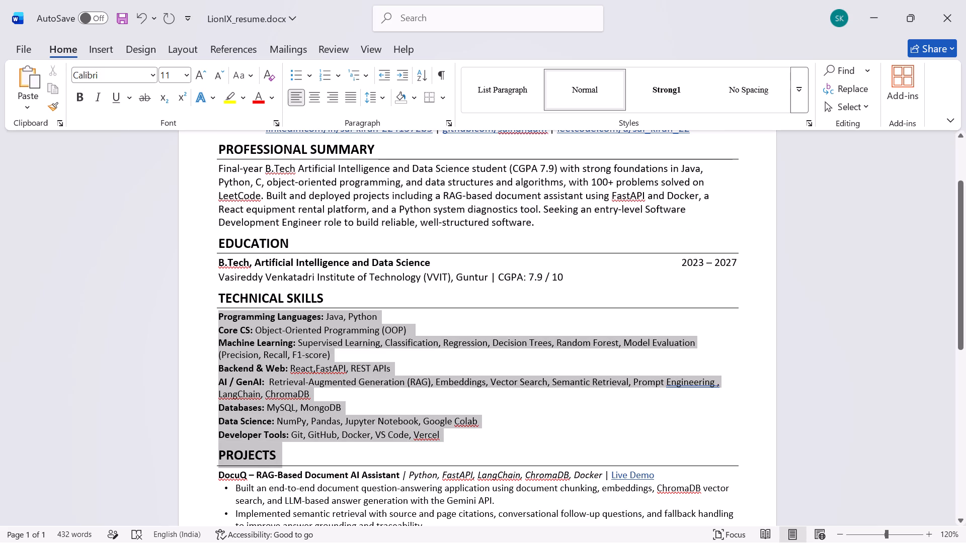
pyautogui.moveTo(443, 446); pyautogui.dragTo(446, 439)
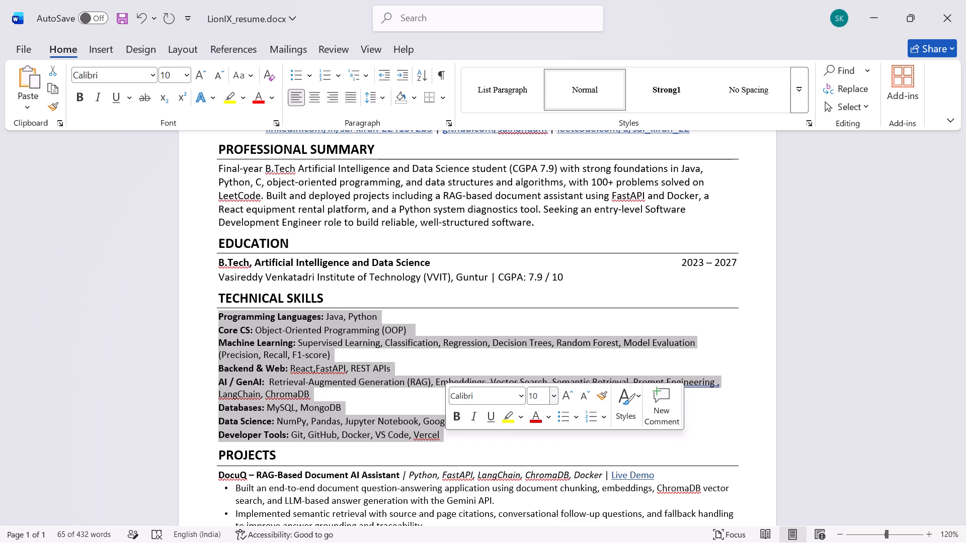
pyautogui.click(542, 396)
pyautogui.press('BackSpace')
pyautogui.write('11')
pyautogui.press('Return')
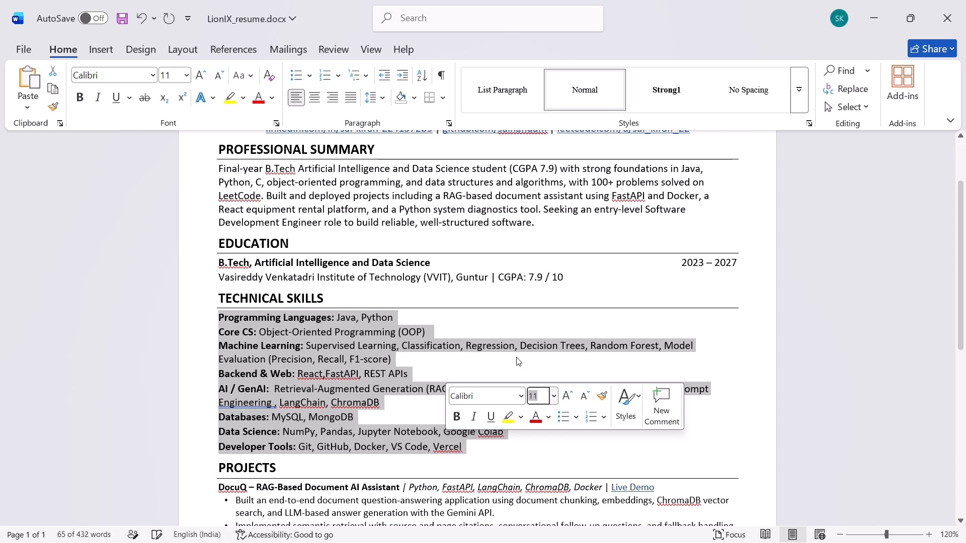
pyautogui.click(511, 348)
# Set the font size of all three project entries and their bullets under PROJECTS to 11.
pyautogui.scroll(-2, 511, 348)
pyautogui.scroll(1, 511, 348)
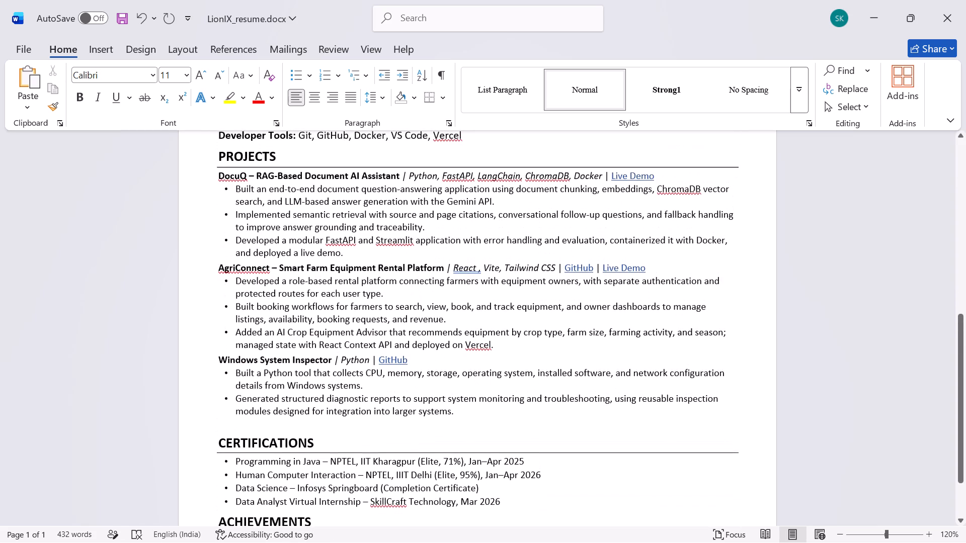
pyautogui.moveTo(215, 179); pyautogui.dragTo(456, 413)
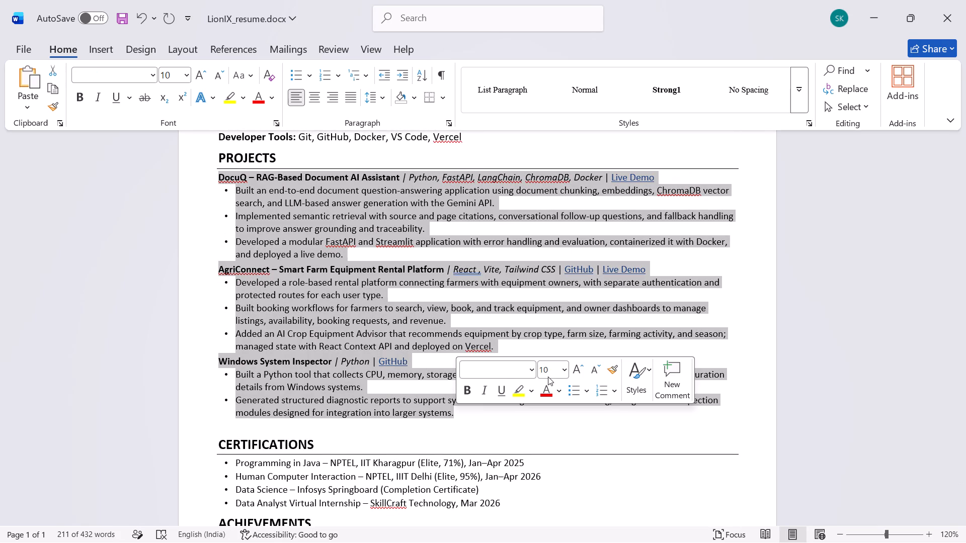
pyautogui.click(548, 375)
pyautogui.click(548, 373)
pyautogui.press('BackSpace')
pyautogui.write('11')
pyautogui.press('Return')
pyautogui.click(383, 328)
# Set the font size of the candidate's name at the top of the resume to 18.
pyautogui.scroll(-1, 383, 328)
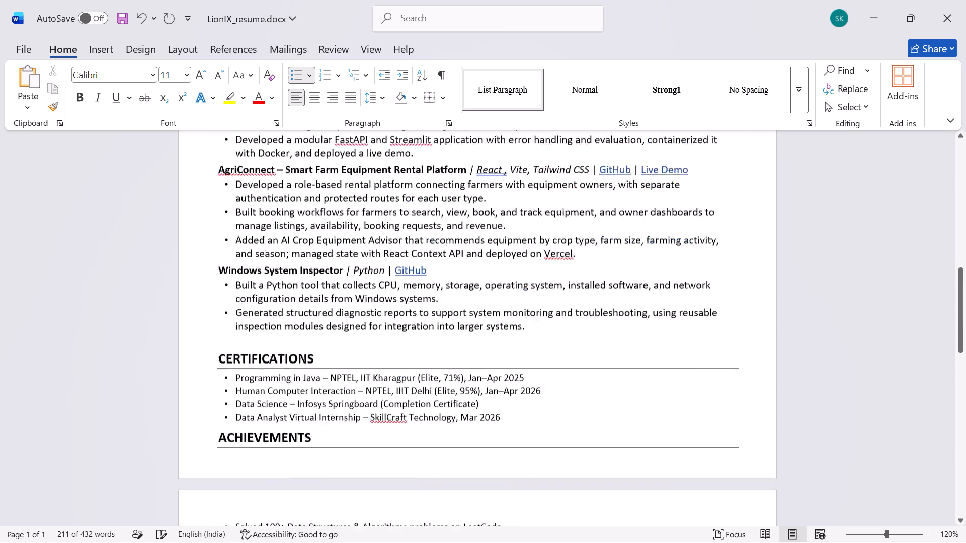
pyautogui.scroll(1, 342, 333)
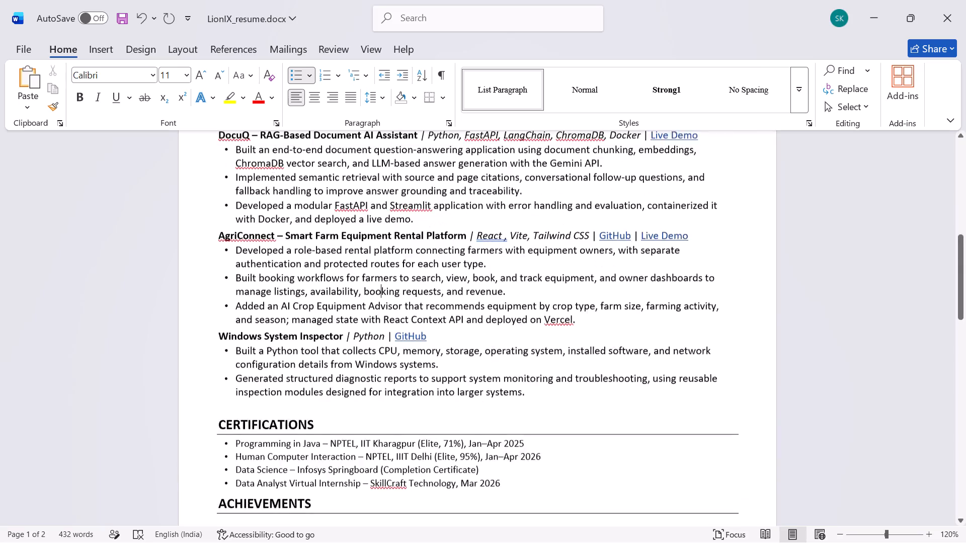
pyautogui.scroll(4, 342, 333)
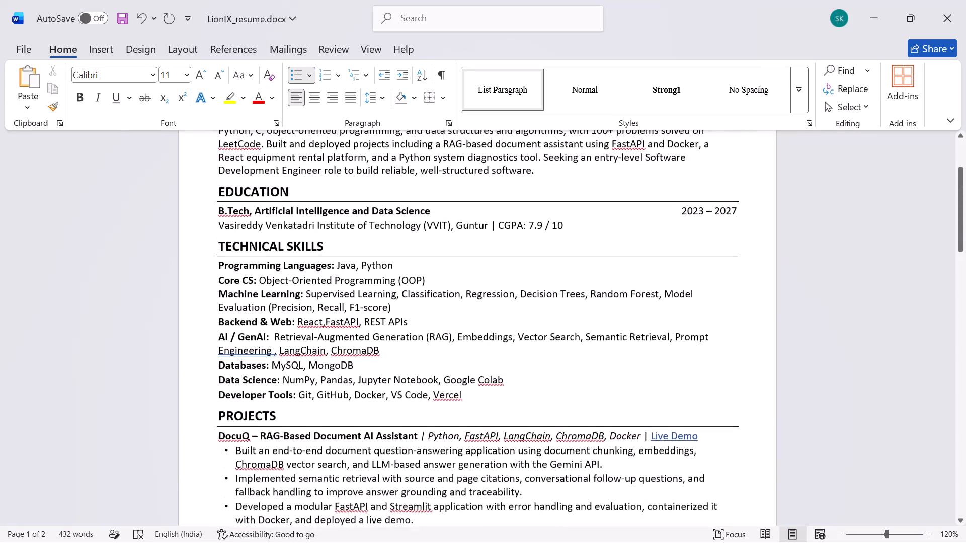
pyautogui.scroll(3, 342, 333)
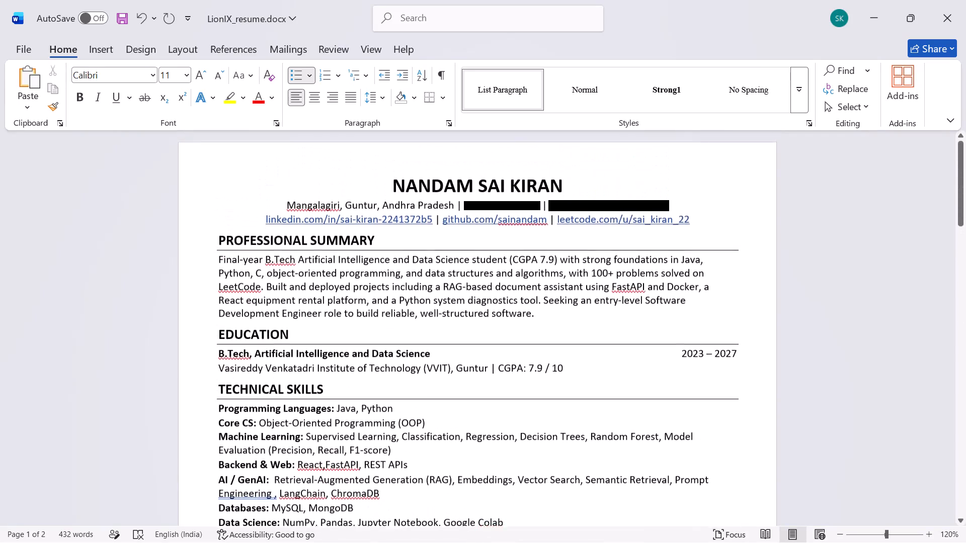
pyautogui.moveTo(563, 193); pyautogui.dragTo(420, 193)
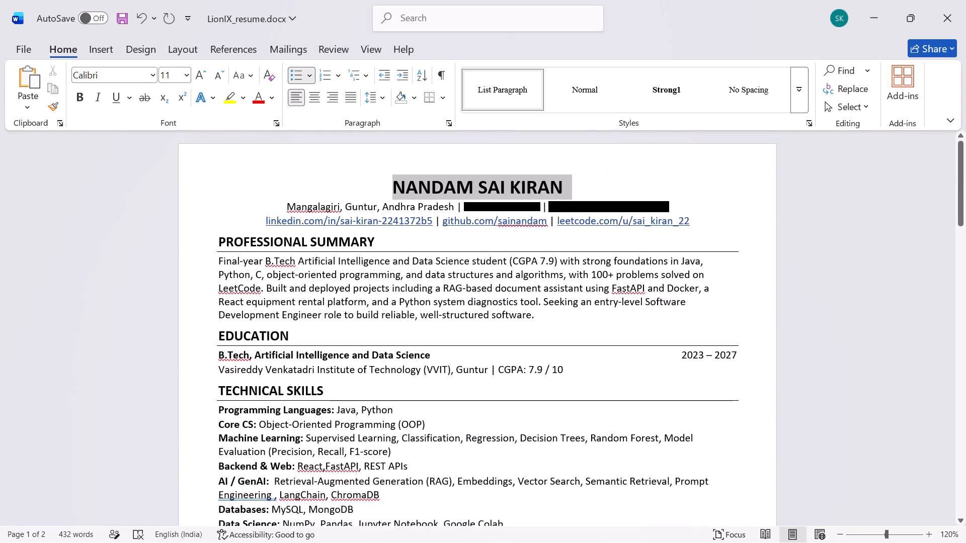
pyautogui.moveTo(420, 193); pyautogui.dragTo(418, 193)
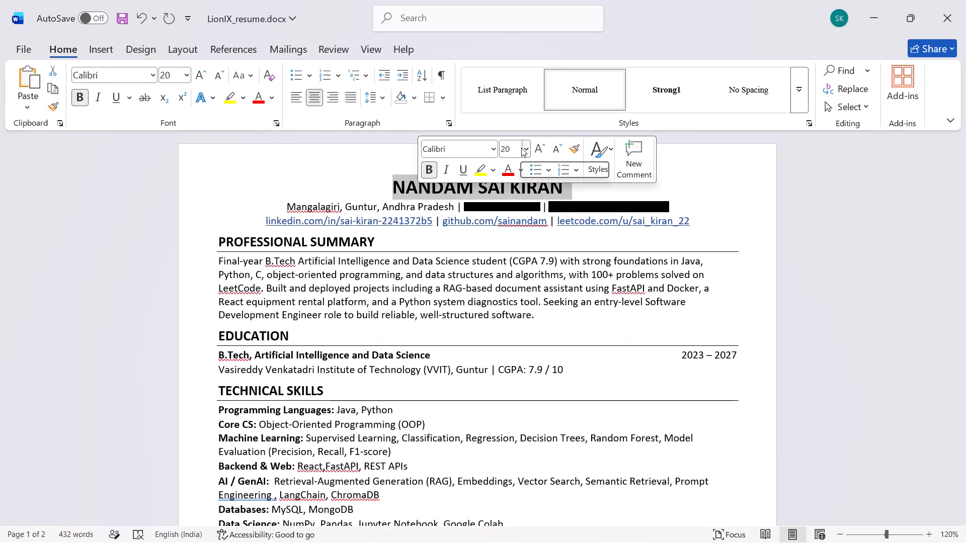
pyautogui.click(525, 148)
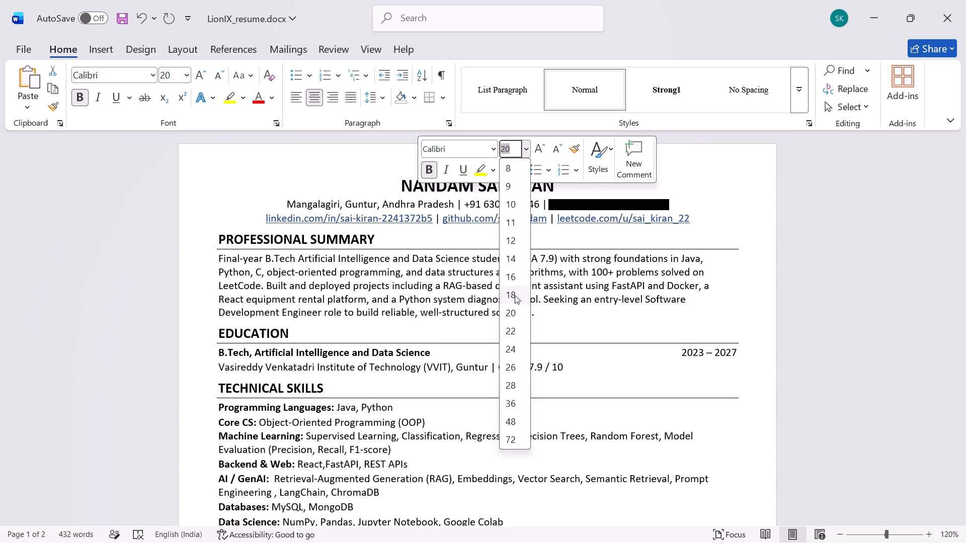
pyautogui.click(515, 295)
pyautogui.click(579, 298)
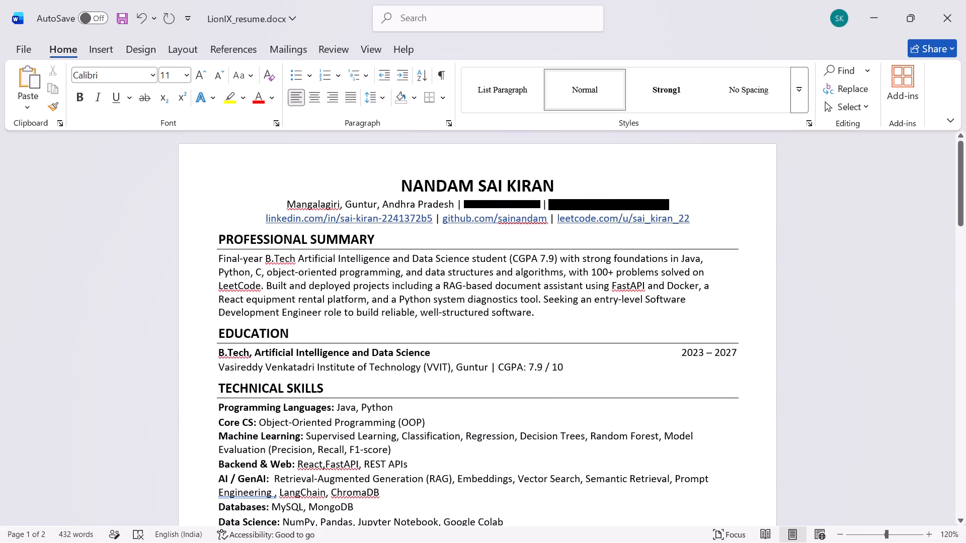
# Check the PROFESSIONAL SUMMARY heading's font size and examine the page layout from the header through the ACHIEVEMENTS section.
pyautogui.tripleClick(376, 237)
pyautogui.click(479, 324)
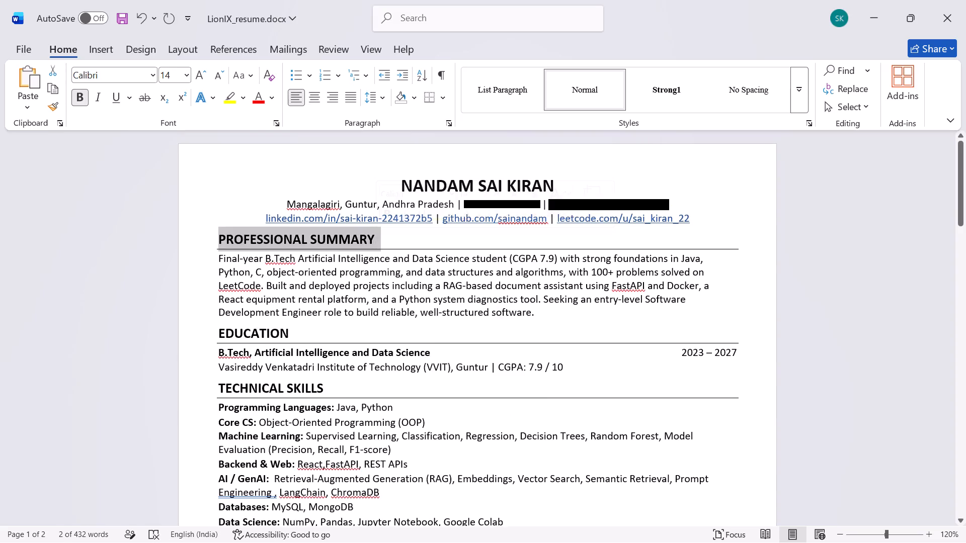
pyautogui.scroll(-3, 479, 324)
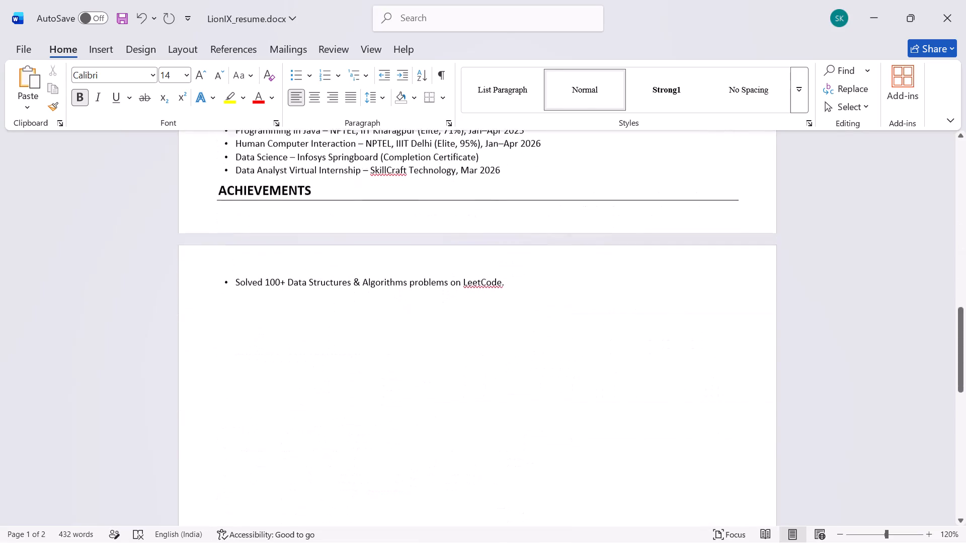
pyautogui.scroll(1, 479, 324)
pyautogui.scroll(-2, 479, 324)
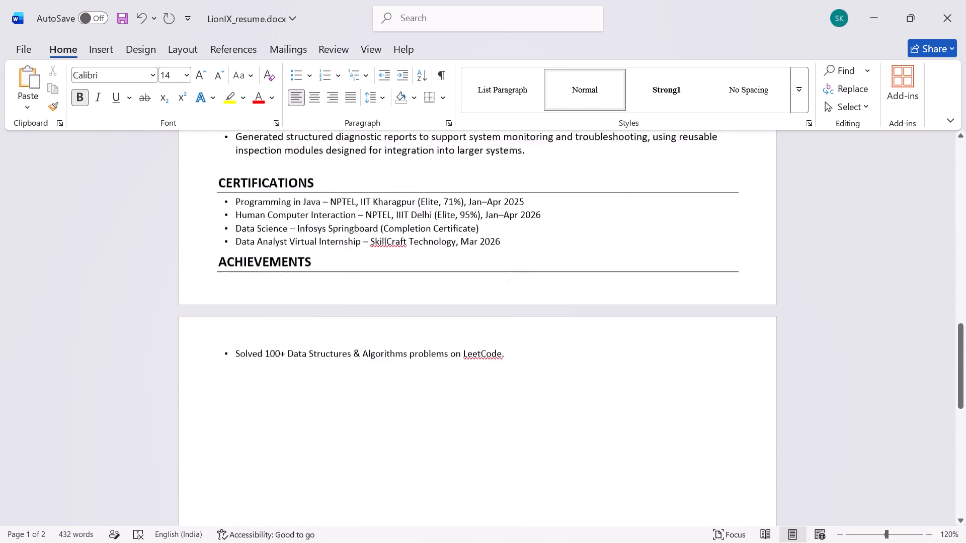
pyautogui.scroll(2, 479, 324)
pyautogui.scroll(-1, 479, 324)
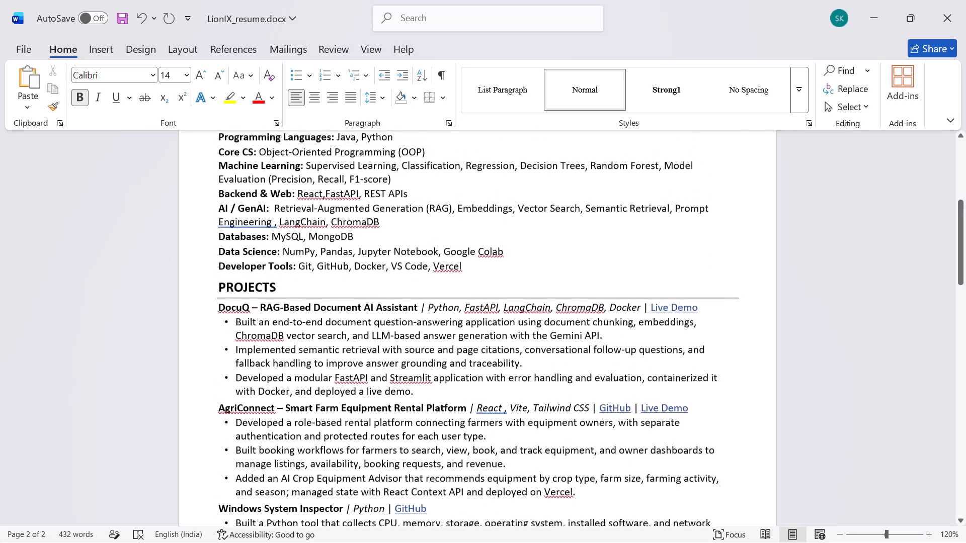
pyautogui.scroll(-1, 479, 324)
pyautogui.scroll(3, 479, 324)
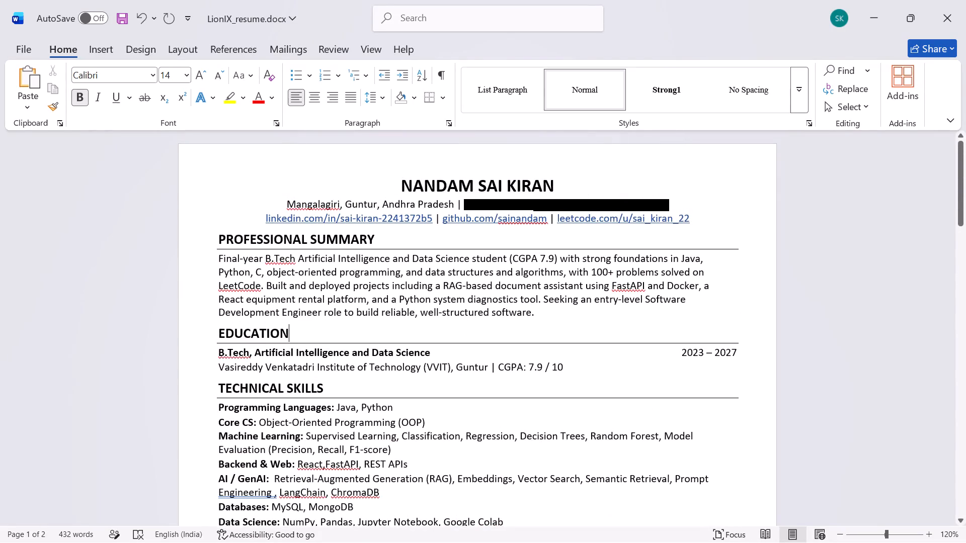
# Set the font size of the PROFESSIONAL SUMMARY heading to 12.
pyautogui.moveTo(380, 241); pyautogui.dragTo(267, 240)
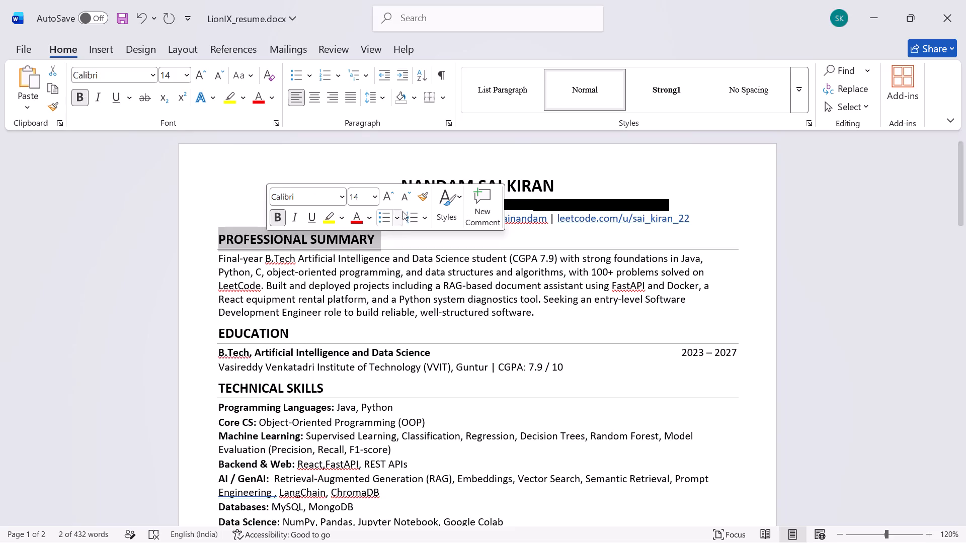
pyautogui.click(375, 201)
pyautogui.click(365, 291)
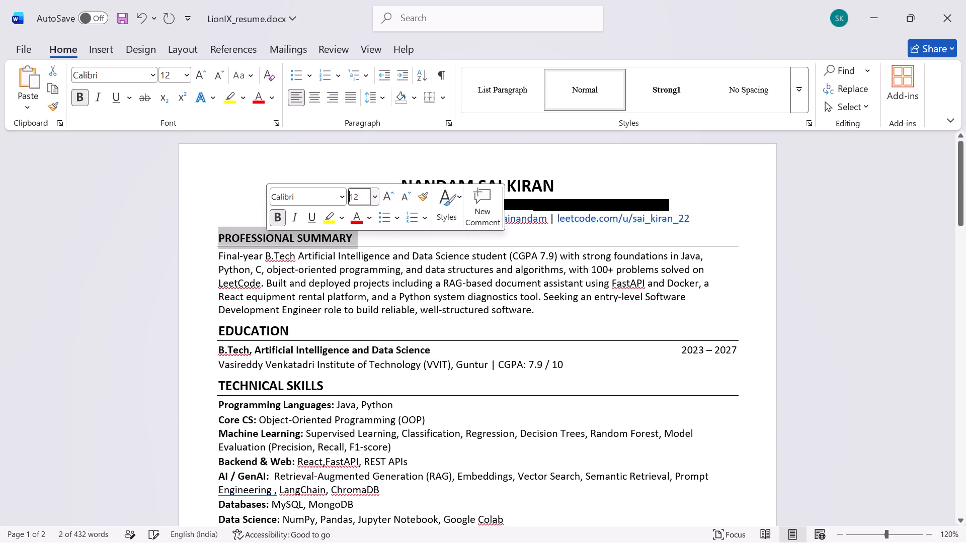
pyautogui.click(342, 307)
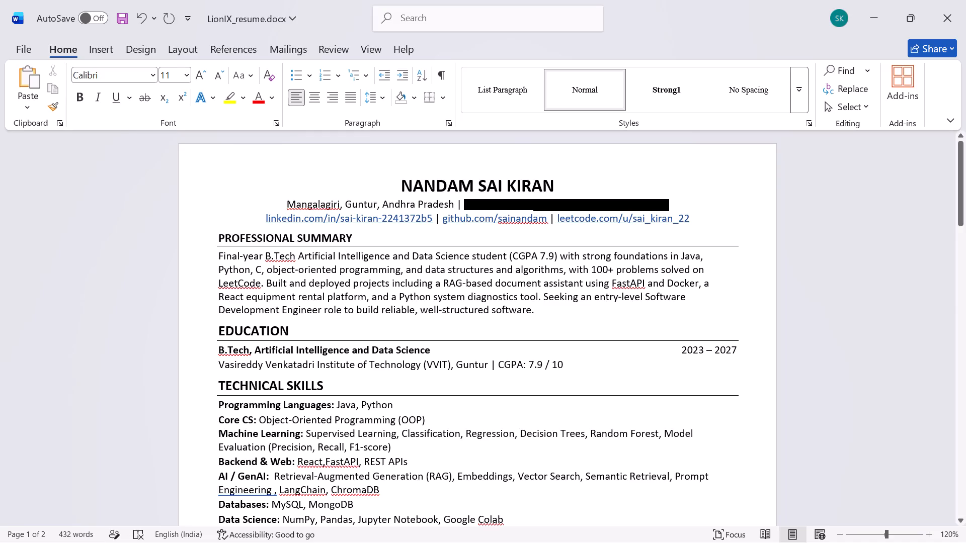
# Set the font size of the candidate's name at the top of the resume to 16.
pyautogui.moveTo(556, 188); pyautogui.dragTo(439, 186)
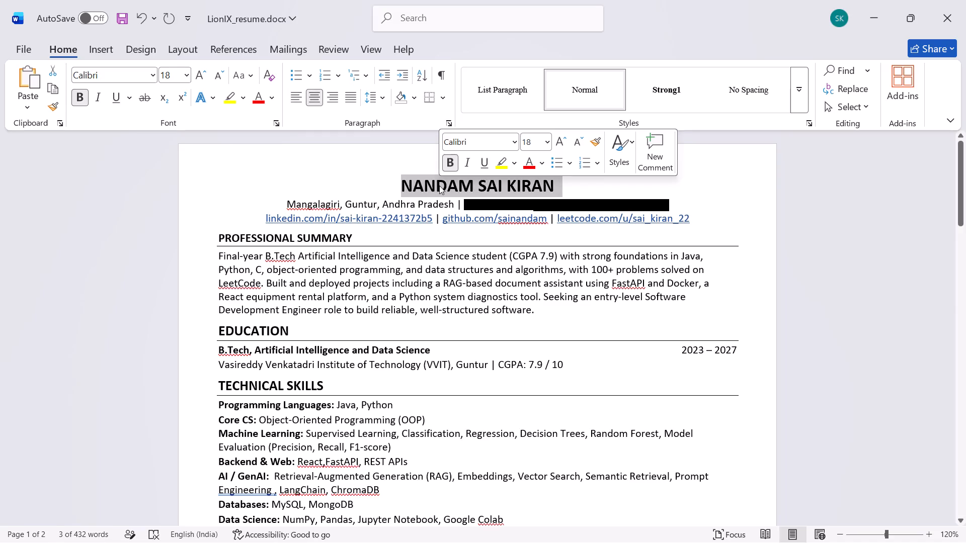
pyautogui.click(547, 148)
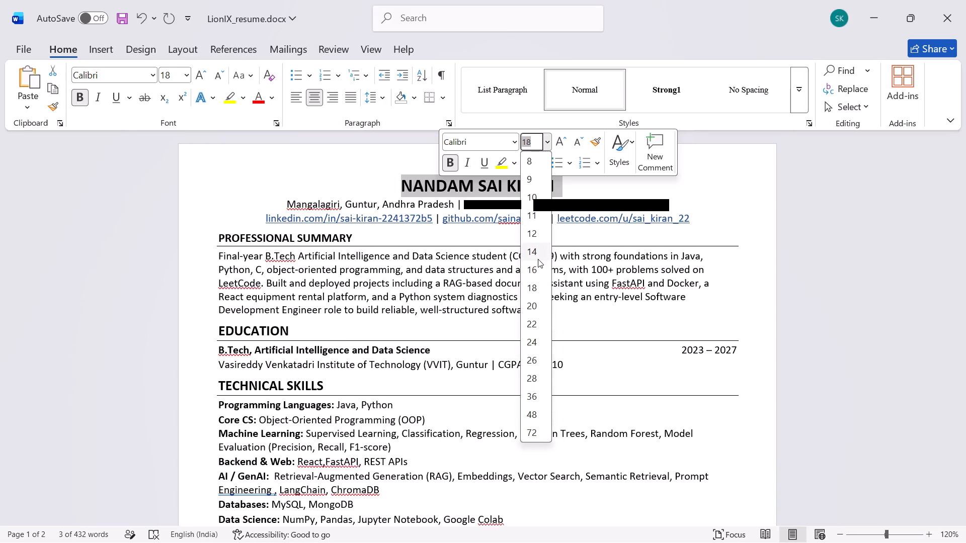
pyautogui.click(538, 262)
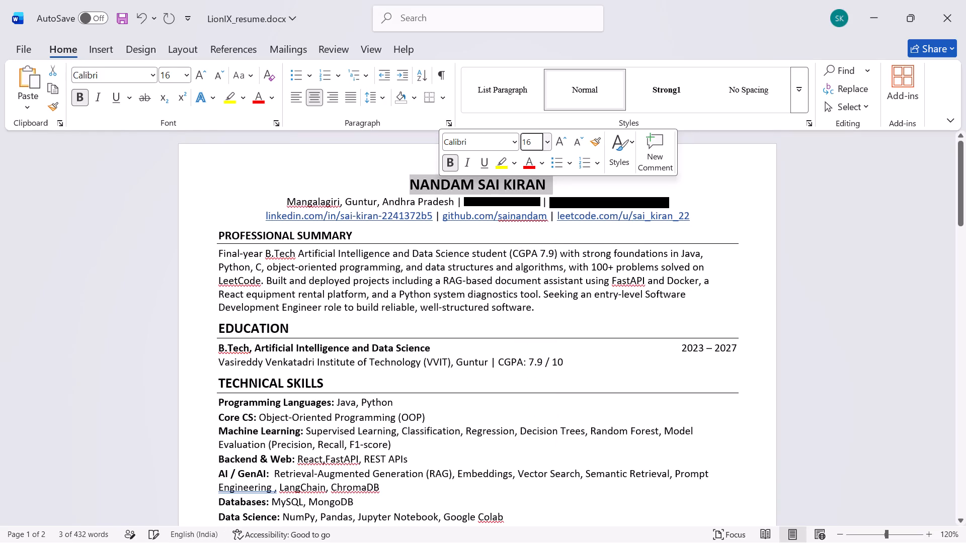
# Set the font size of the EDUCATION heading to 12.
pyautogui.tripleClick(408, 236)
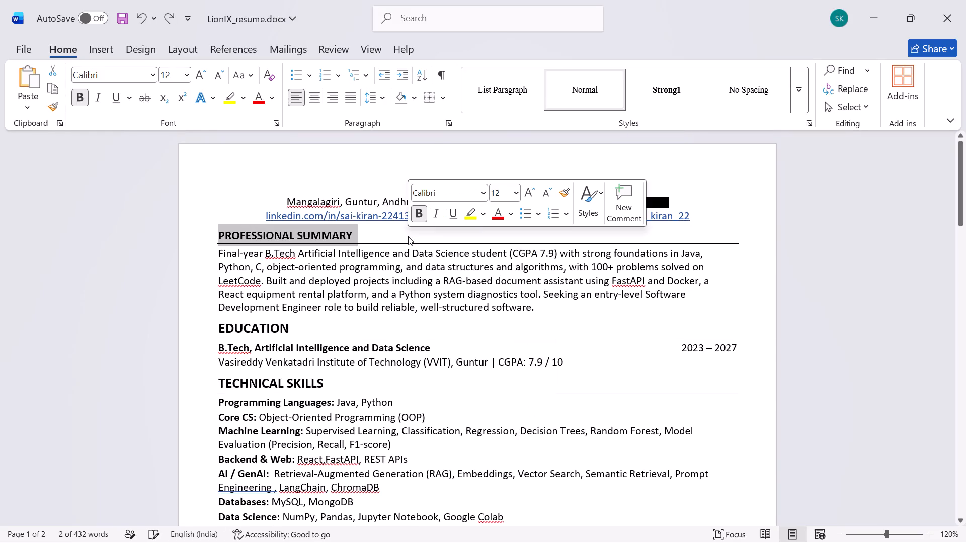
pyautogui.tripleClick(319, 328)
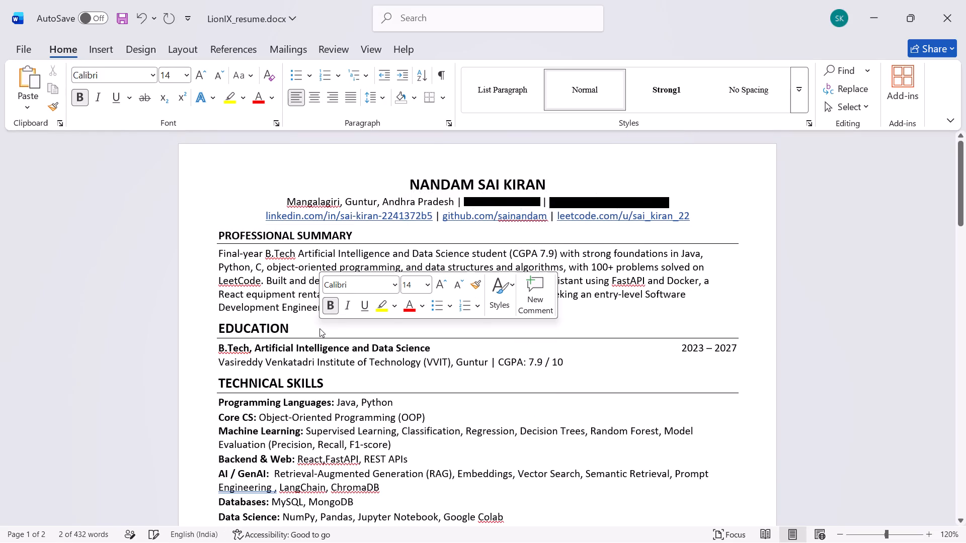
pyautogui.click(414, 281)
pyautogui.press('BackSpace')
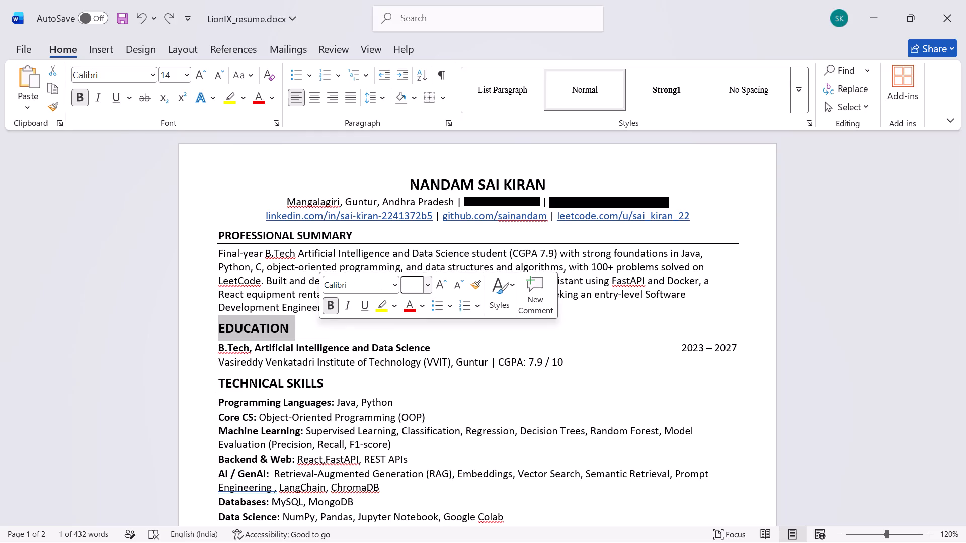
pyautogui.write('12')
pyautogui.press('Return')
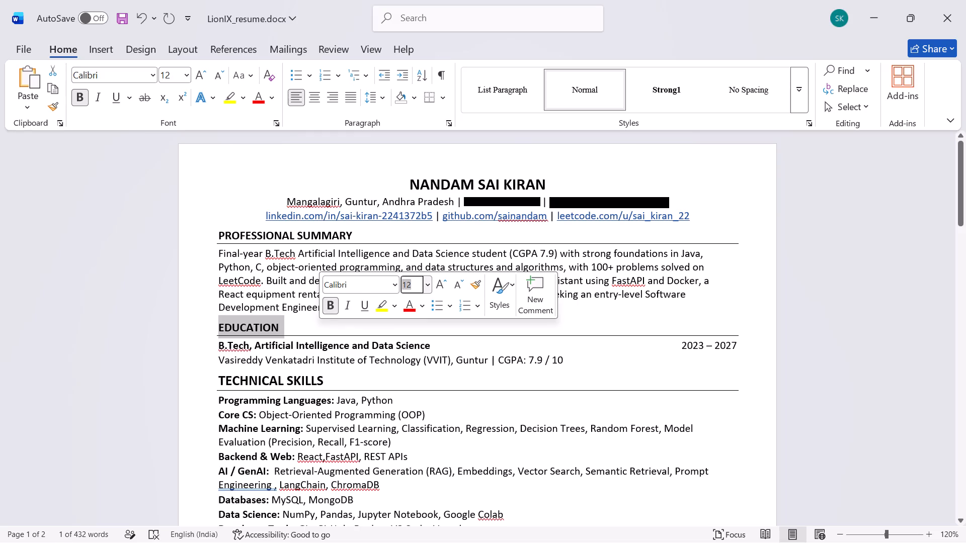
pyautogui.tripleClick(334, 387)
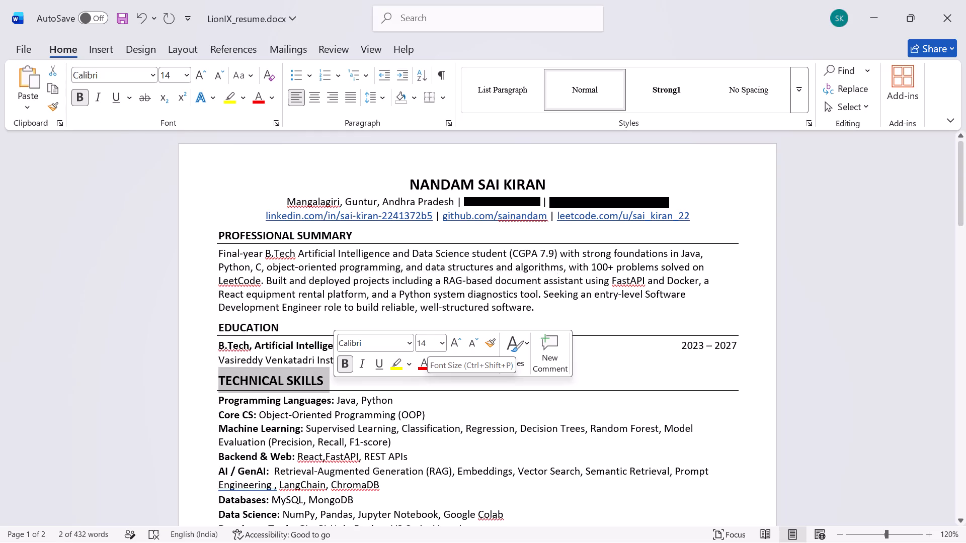
# Set the font size of the PROFESSIONAL SUMMARY and EDUCATION headings to 13.
pyautogui.tripleClick(373, 231)
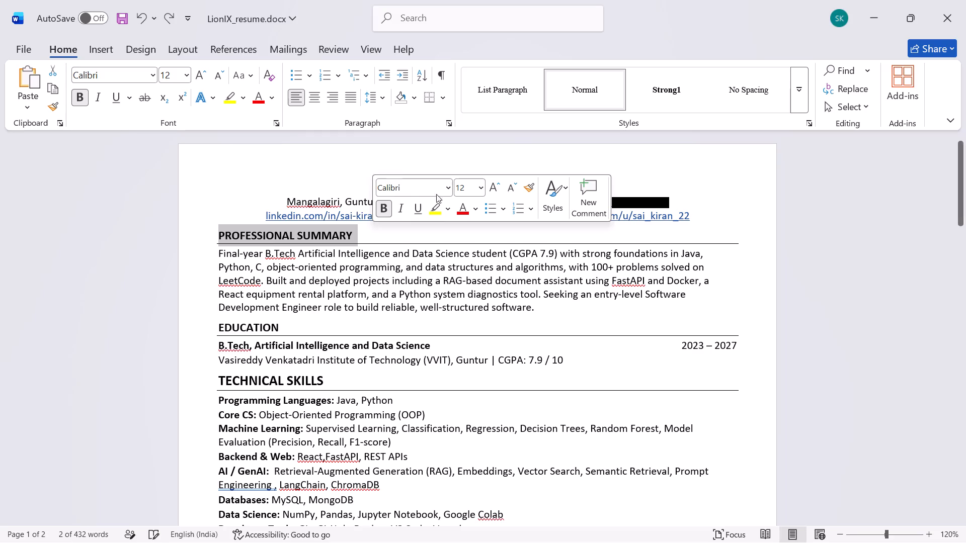
pyautogui.click(467, 186)
pyautogui.press('BackSpace')
pyautogui.write('13')
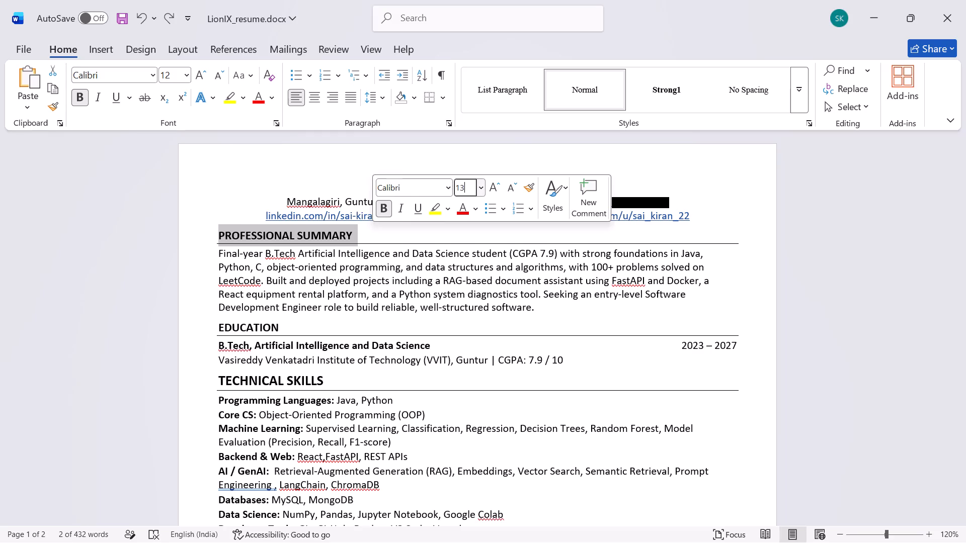
pyautogui.press('Return')
pyautogui.tripleClick(300, 331)
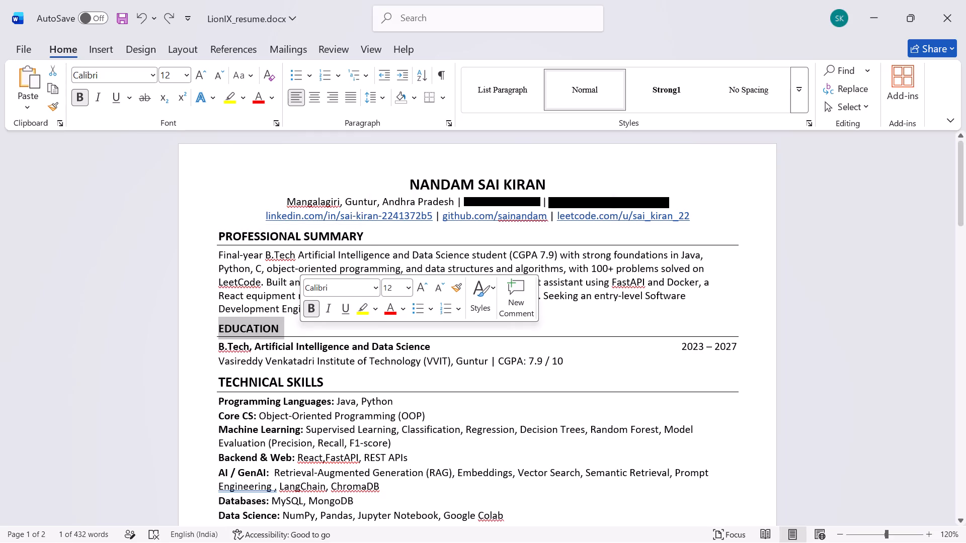
pyautogui.click(397, 285)
pyautogui.press('BackSpace')
pyautogui.write('13')
pyautogui.press('Return')
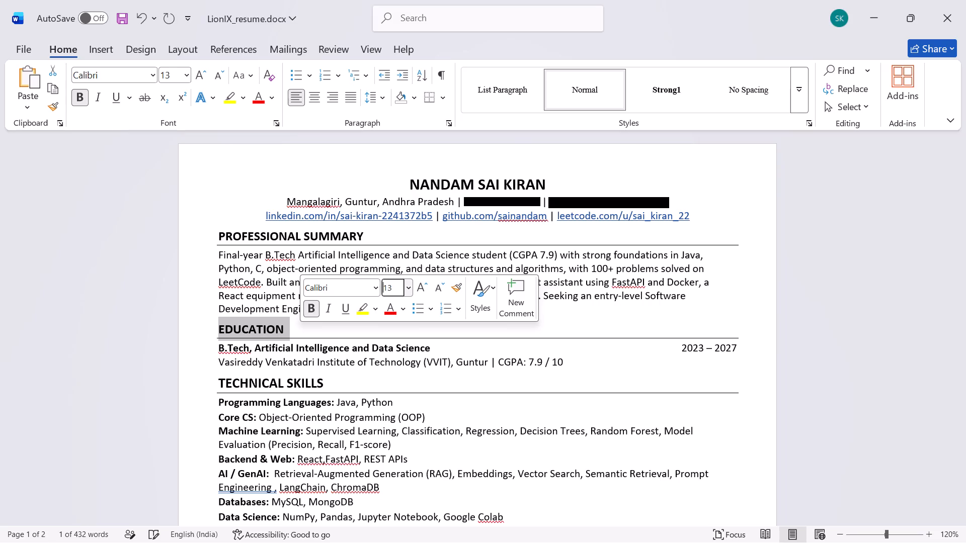
# Check the font size of the degree and institute lines under EDUCATION and look over the sections below.
pyautogui.click(384, 381)
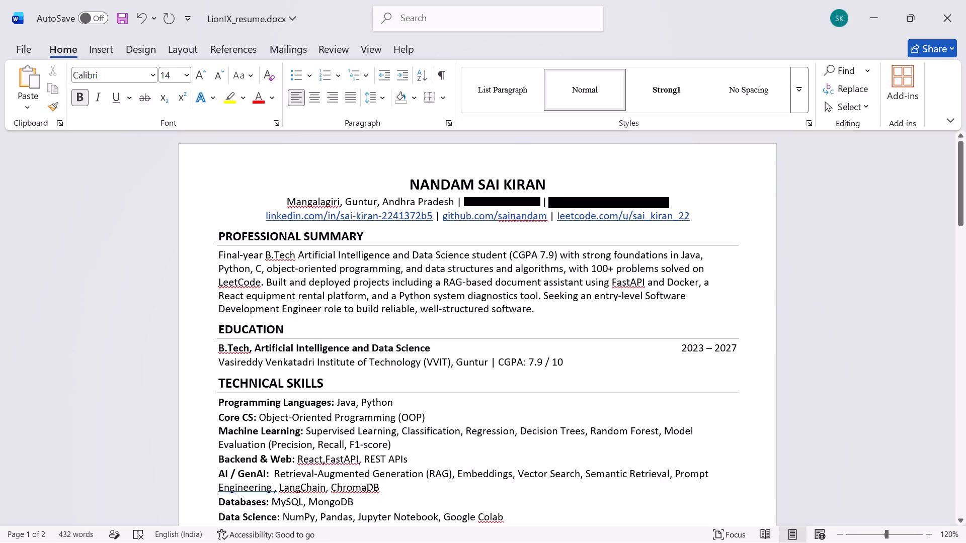
pyautogui.moveTo(573, 362); pyautogui.dragTo(340, 355)
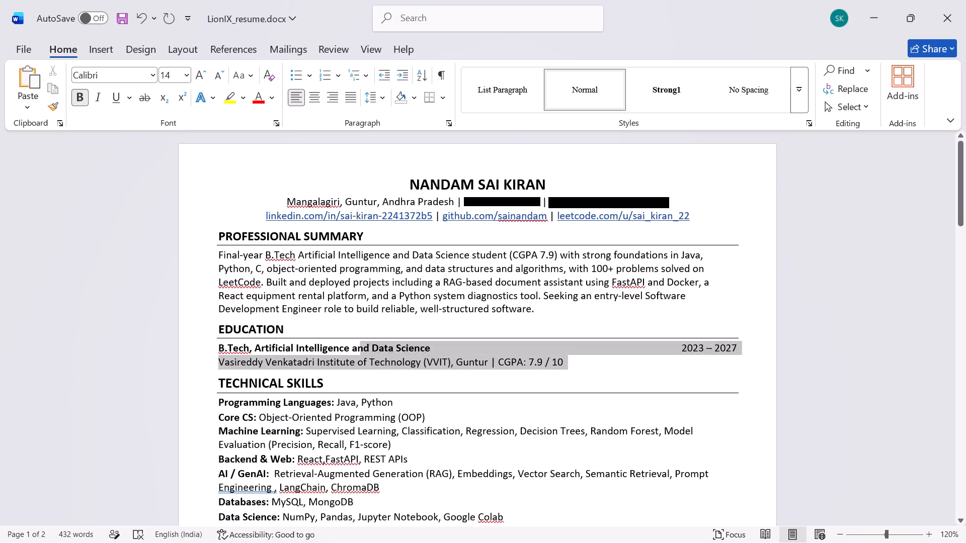
pyautogui.moveTo(340, 355); pyautogui.dragTo(222, 344)
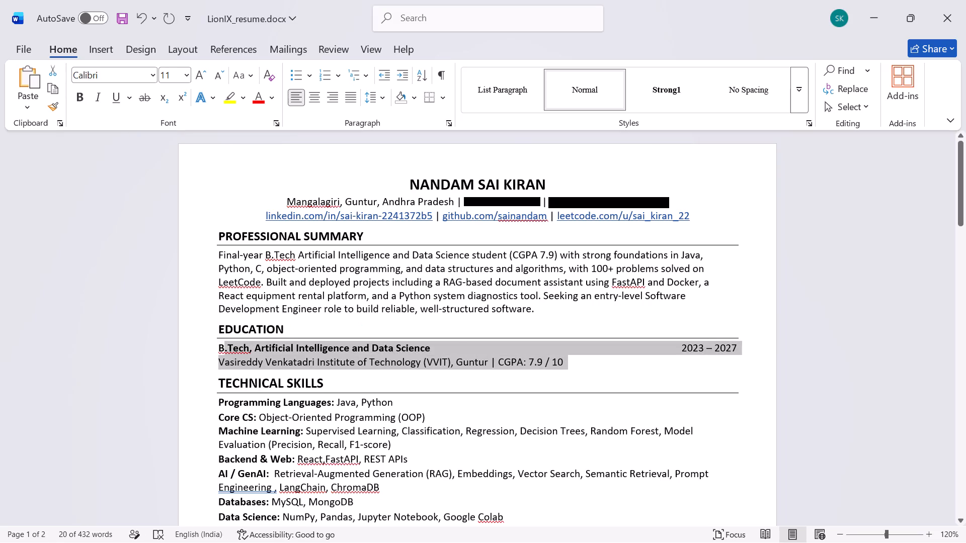
pyautogui.hotkey('ctrl', 'shift', 'Left')
pyautogui.click(392, 418)
pyautogui.scroll(-2, 392, 418)
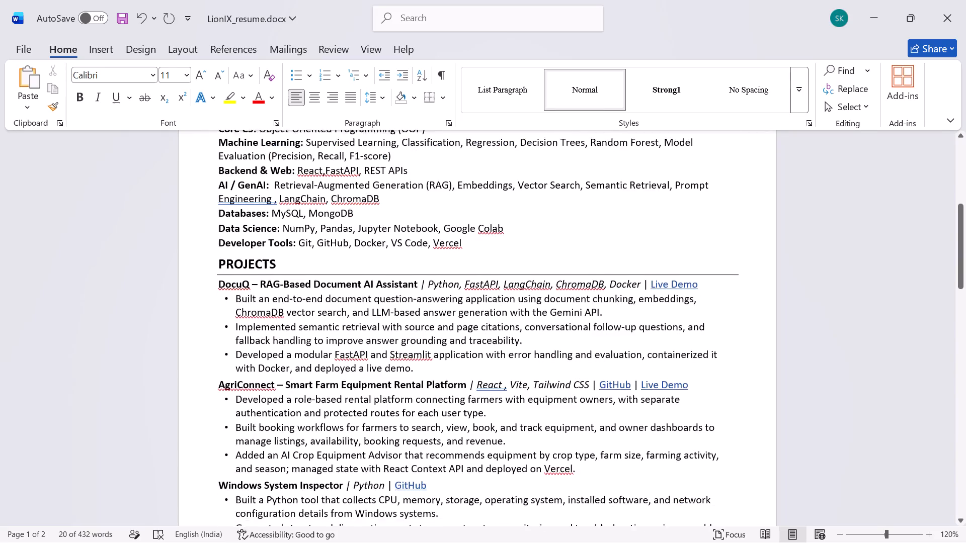
pyautogui.scroll(1, 350, 306)
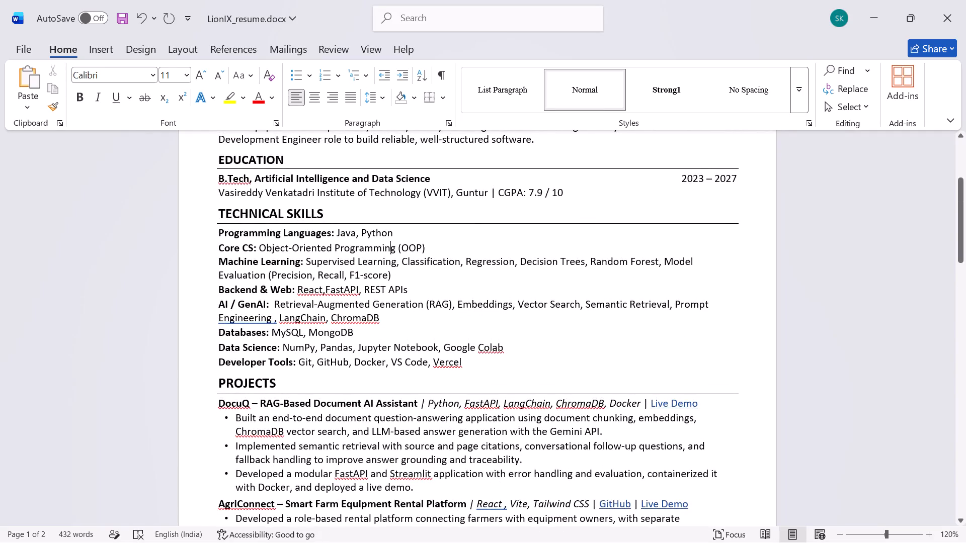
# Set the font size of the TECHNICAL SKILLS and PROJECTS headings to 13.
pyautogui.tripleClick(333, 218)
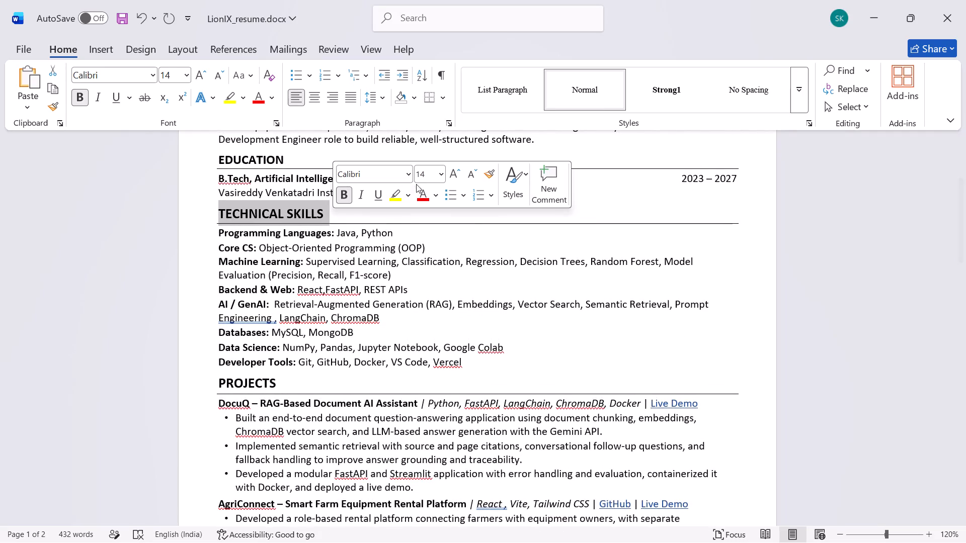
pyautogui.click(429, 175)
pyautogui.press('BackSpace')
pyautogui.write('13')
pyautogui.press('Return')
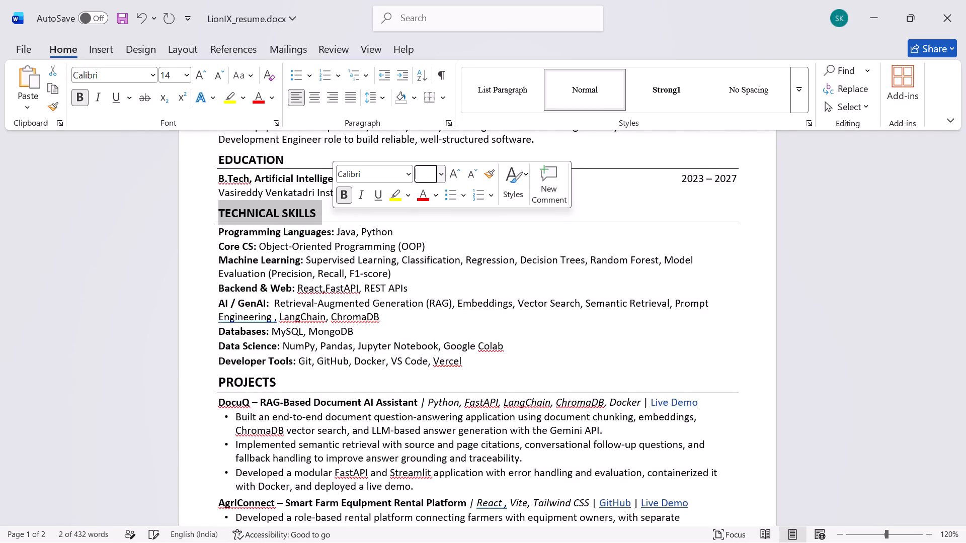
pyautogui.tripleClick(278, 375)
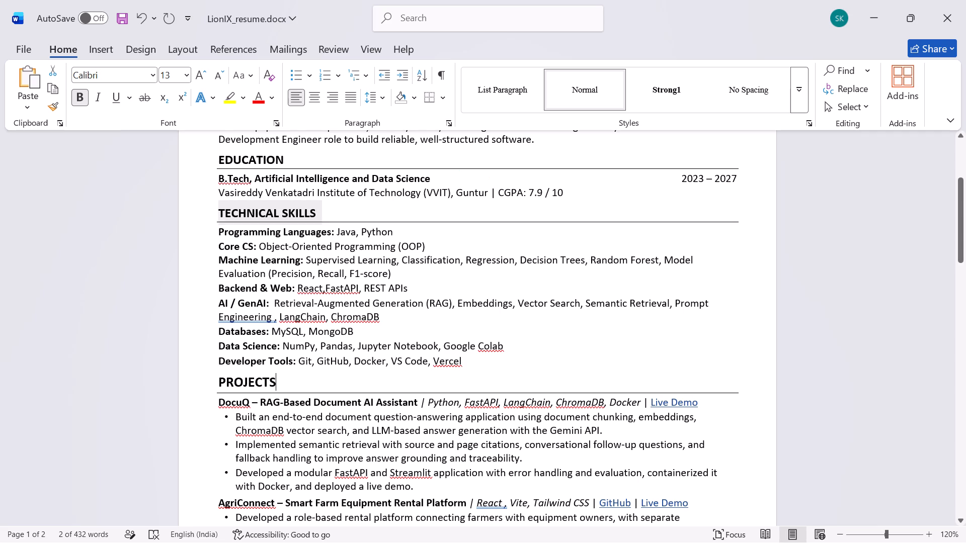
pyautogui.click(379, 327)
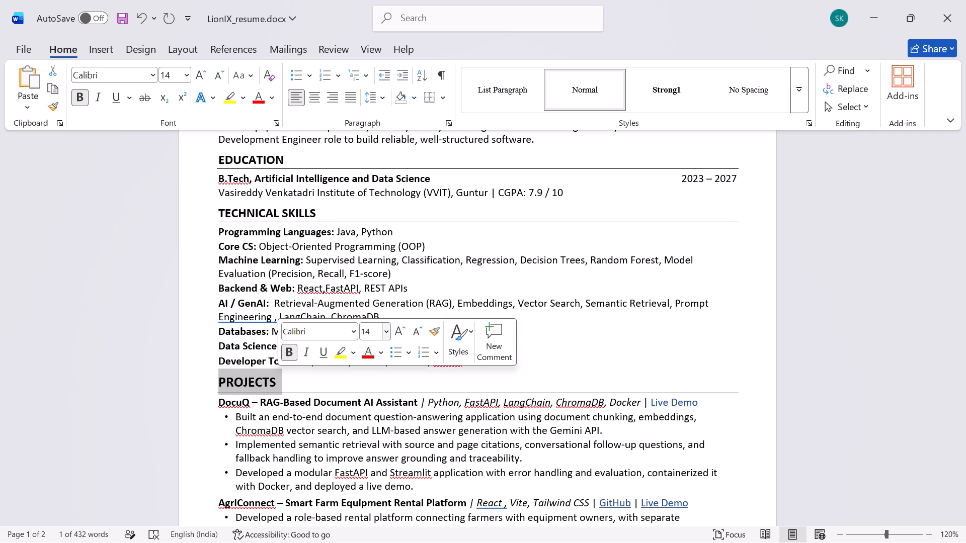
pyautogui.press('BackSpace')
pyautogui.write('13')
pyautogui.press('Return')
pyautogui.click(393, 407)
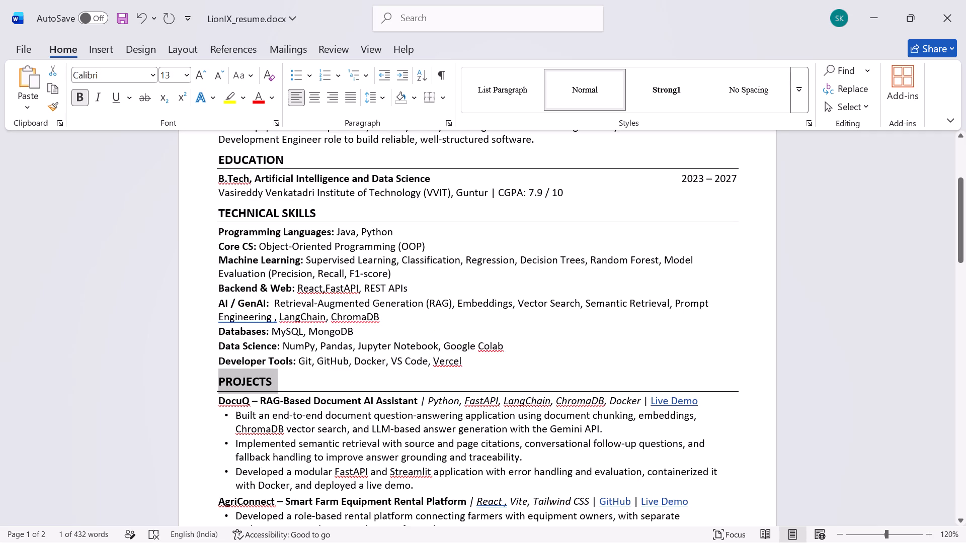
# Check the font size of the Windows System Inspector bullets and the institute line under EDUCATION, and examine the layout through ACHIEVEMENTS.
pyautogui.scroll(-2, 393, 407)
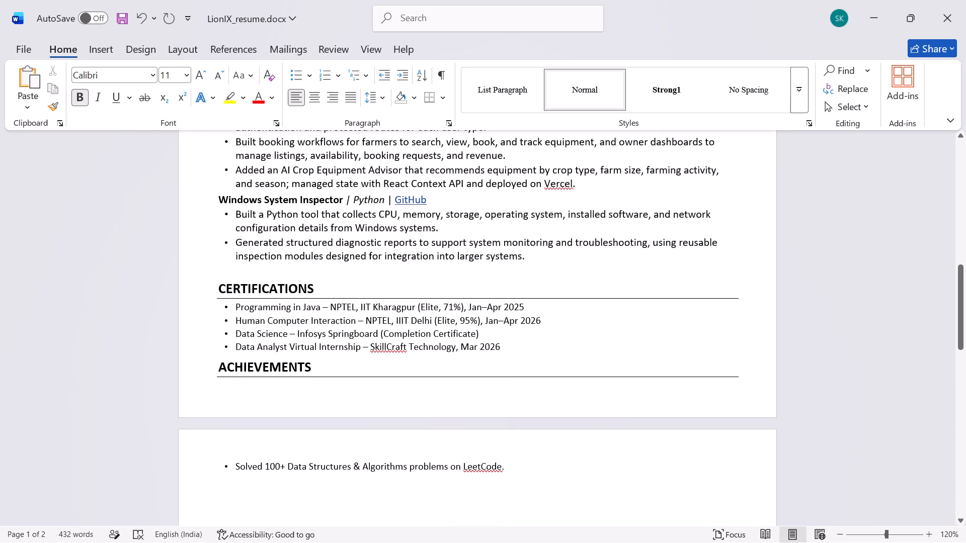
pyautogui.moveTo(531, 255); pyautogui.dragTo(343, 220)
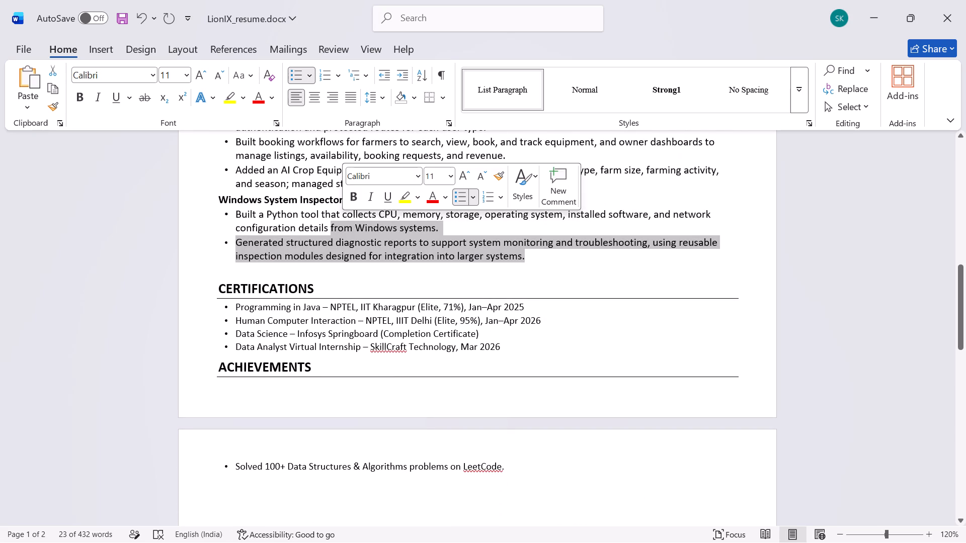
pyautogui.click(546, 250)
pyautogui.scroll(2, 546, 250)
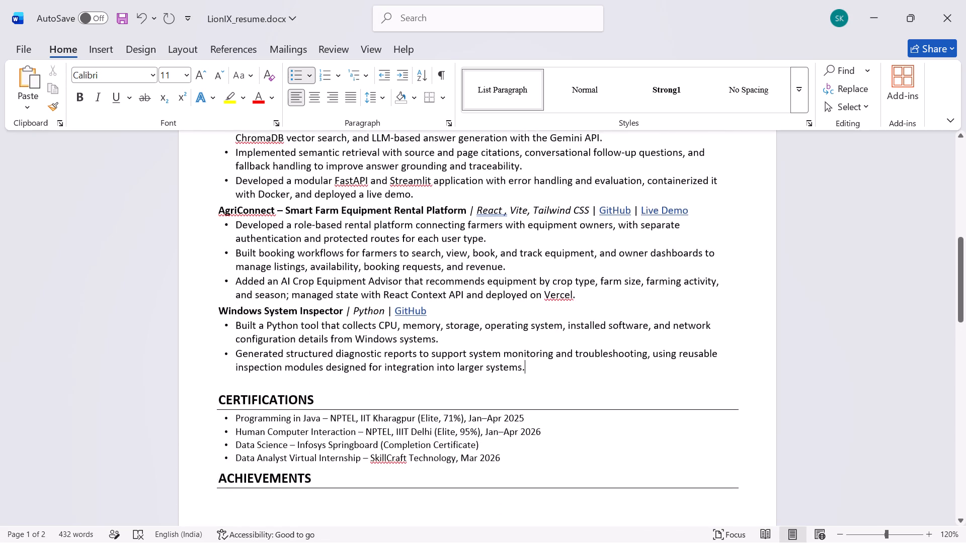
pyautogui.scroll(1, 546, 250)
pyautogui.tripleClick(594, 372)
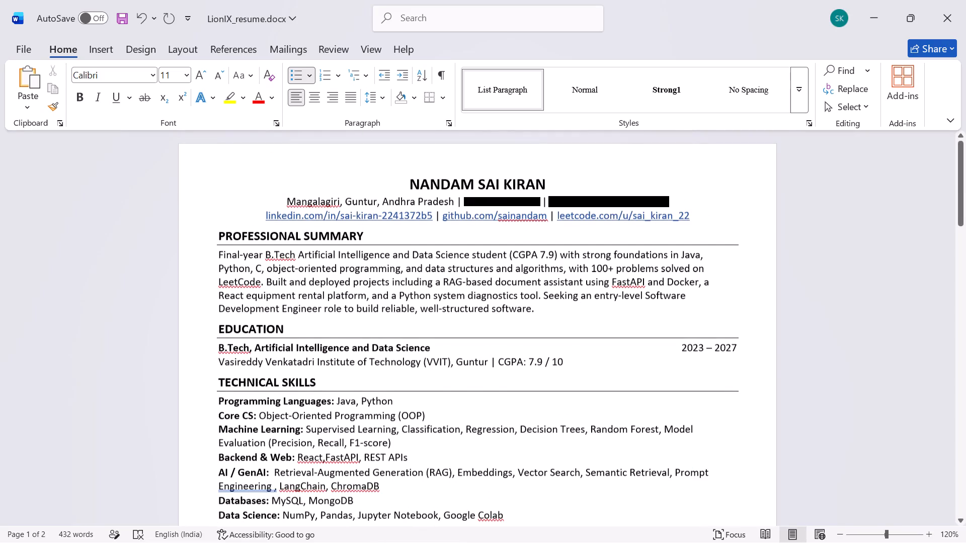
pyautogui.tripleClick(567, 358)
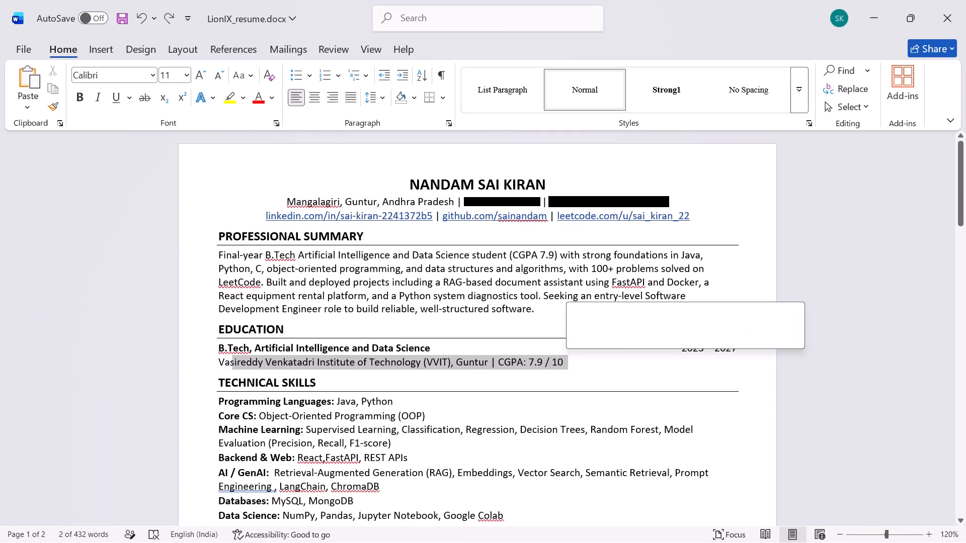
pyautogui.click(574, 413)
pyautogui.scroll(-2, 574, 413)
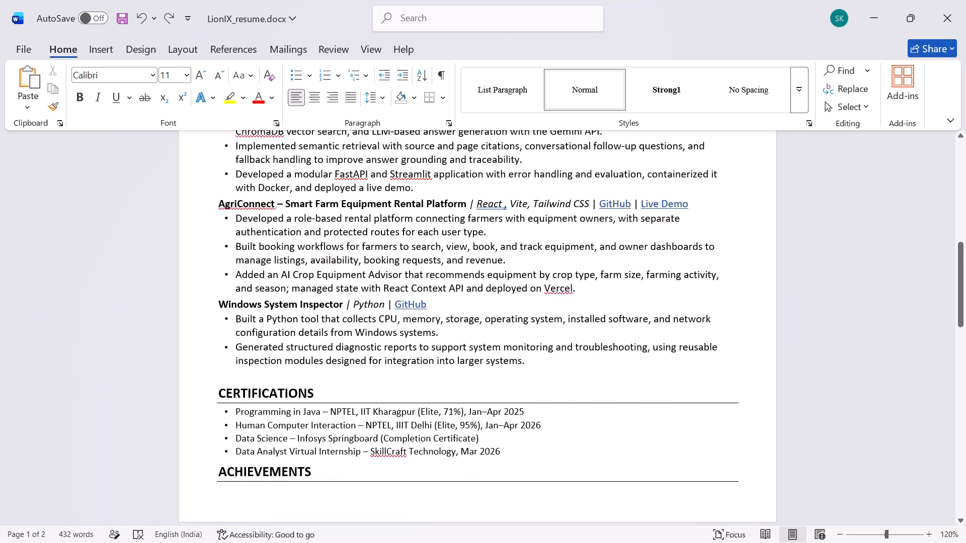
pyautogui.scroll(-1, 357, 415)
pyautogui.scroll(1, 302, 286)
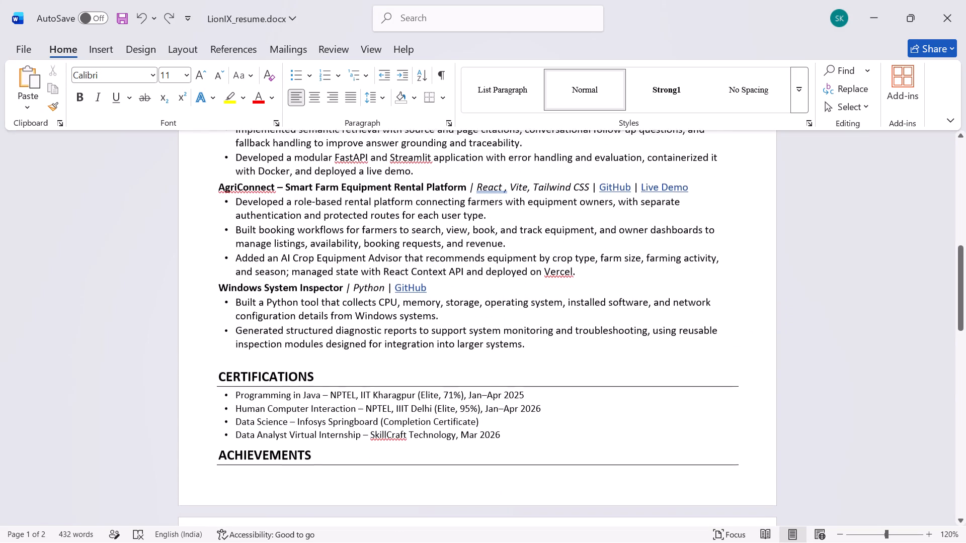
# Set the font size of the CERTIFICATIONS and ACHIEVEMENTS headings to 13.
pyautogui.tripleClick(324, 381)
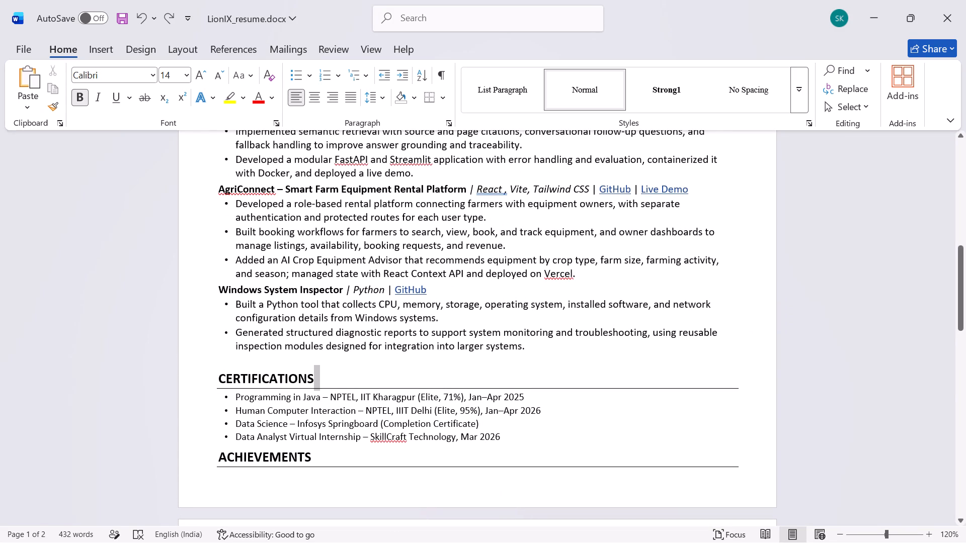
pyautogui.click(421, 339)
pyautogui.press('BackSpace')
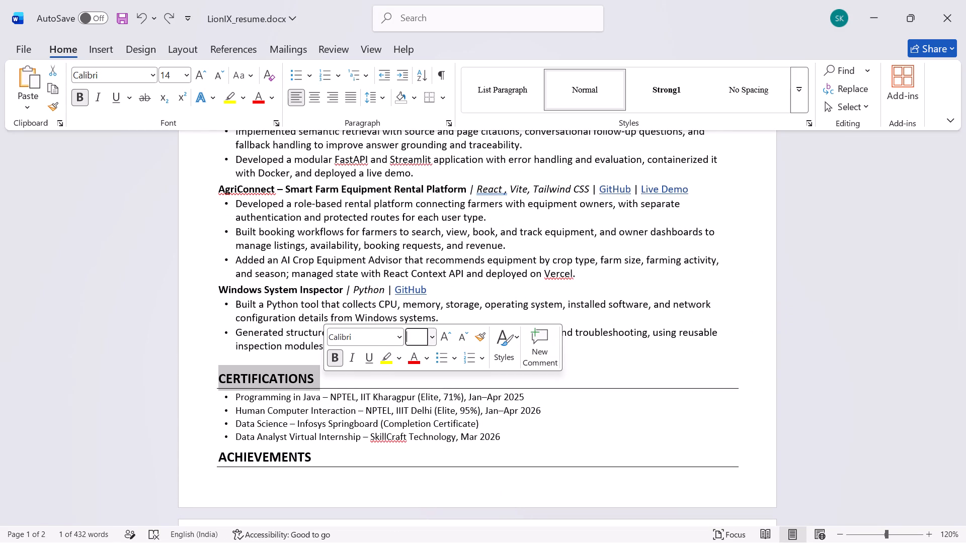
pyautogui.write('13')
pyautogui.press('Return')
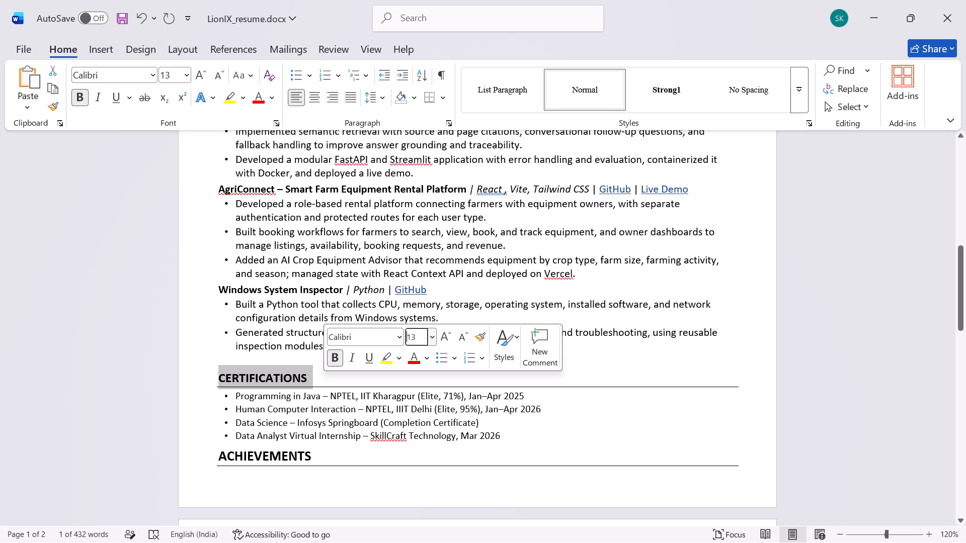
pyautogui.tripleClick(333, 454)
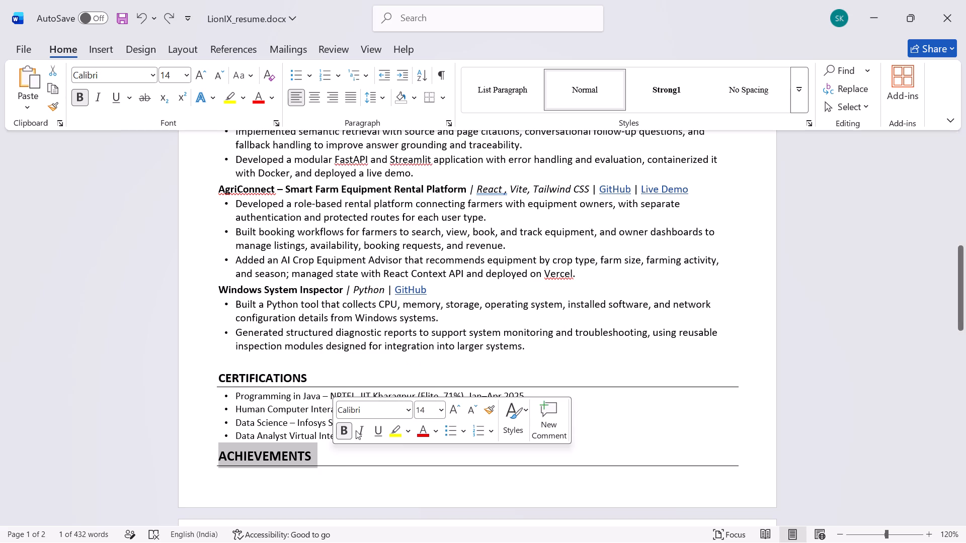
pyautogui.click(424, 414)
pyautogui.press('BackSpace')
pyautogui.write('13')
pyautogui.press('Return')
pyautogui.click(470, 179)
# Review the resume from the ACHIEVEMENTS section back up to the header.
pyautogui.scroll(1, 470, 179)
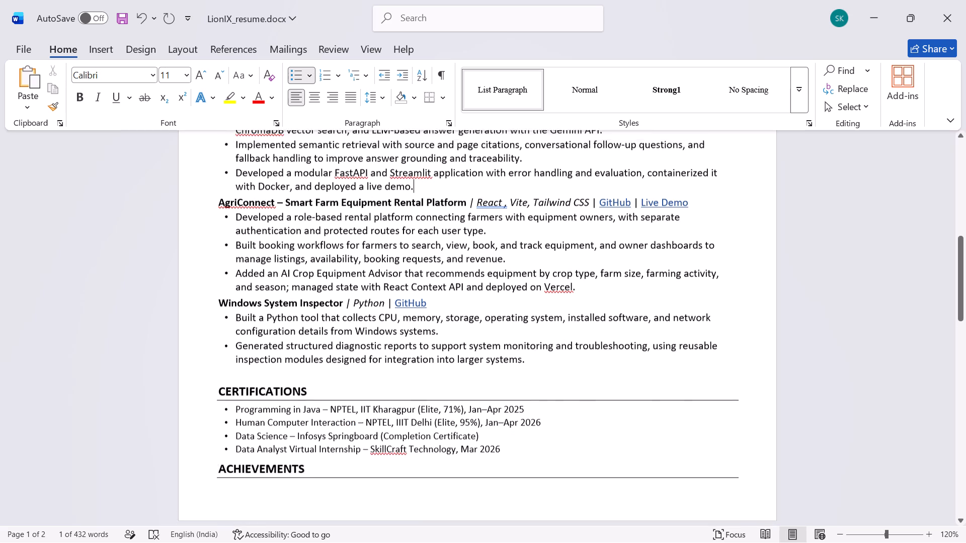
pyautogui.scroll(4, 470, 179)
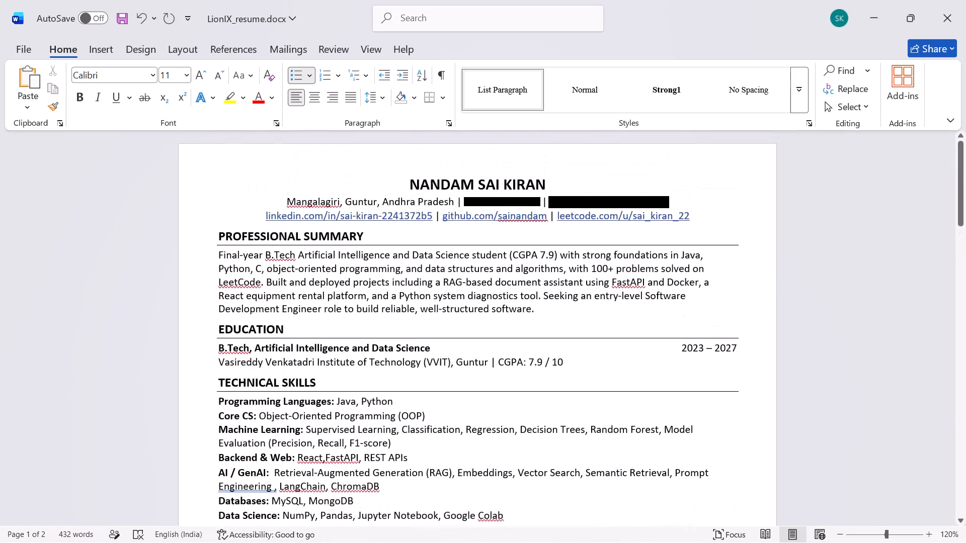
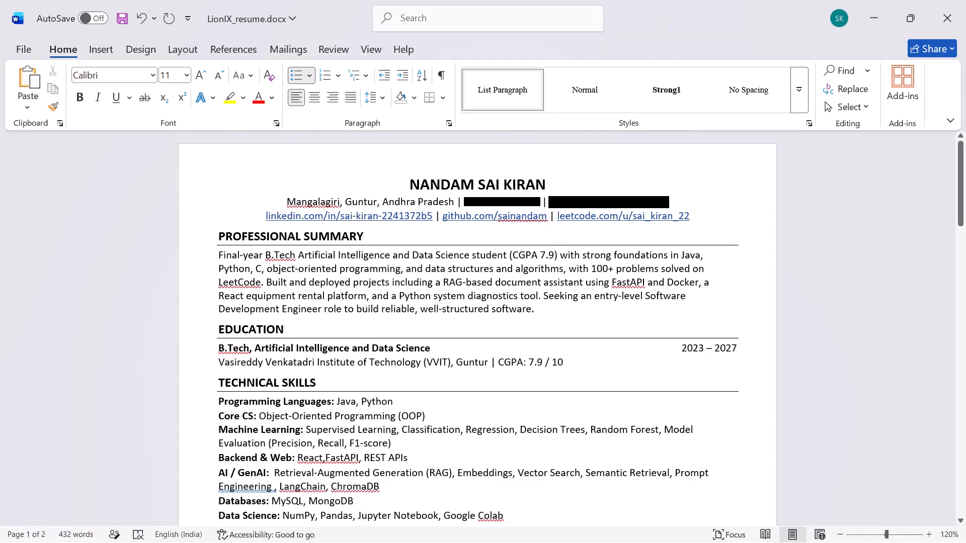
# Remove C from the languages listed in the PROFESSIONAL SUMMARY paragraph.
pyautogui.scroll(-1, 543, 346)
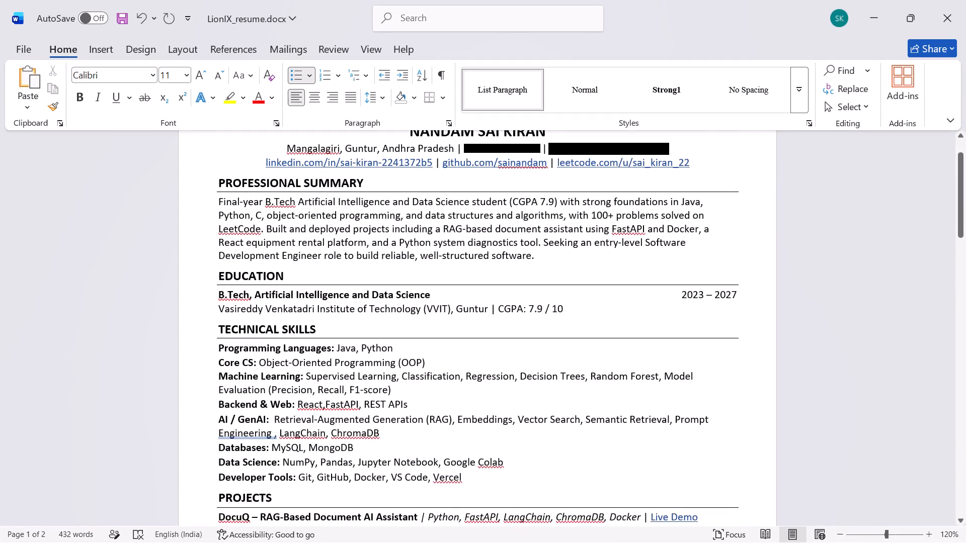
pyautogui.click(263, 213)
pyautogui.press('BackSpace')
pyautogui.press('BackSpace')
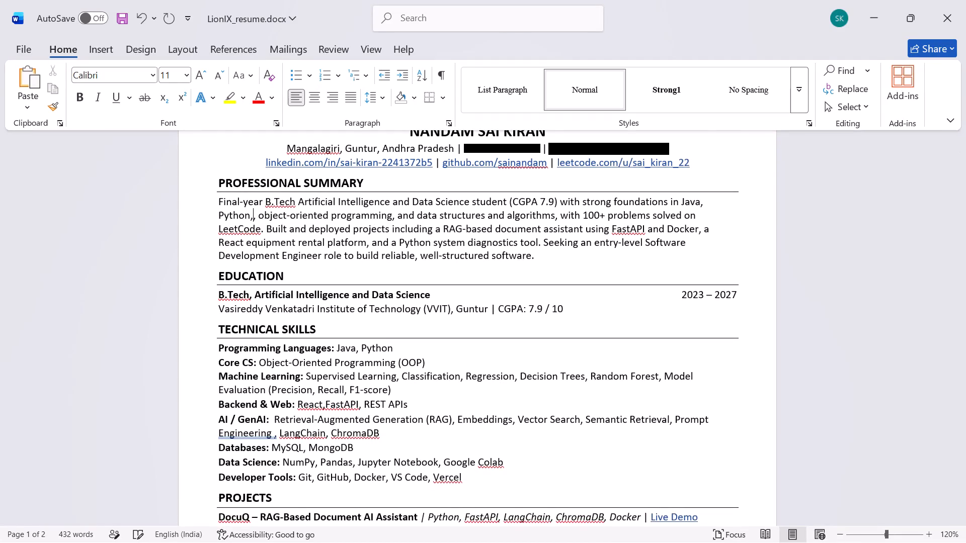
pyautogui.press('BackSpace')
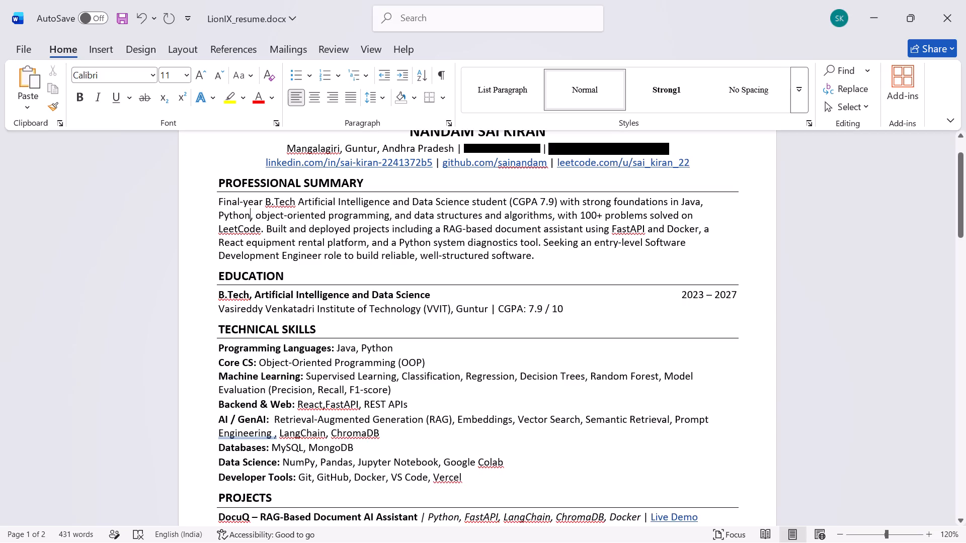
# Delete the phrase "and data structures and algorithms," from the PROFESSIONAL SUMMARY paragraph.
pyautogui.moveTo(395, 214); pyautogui.dragTo(554, 217)
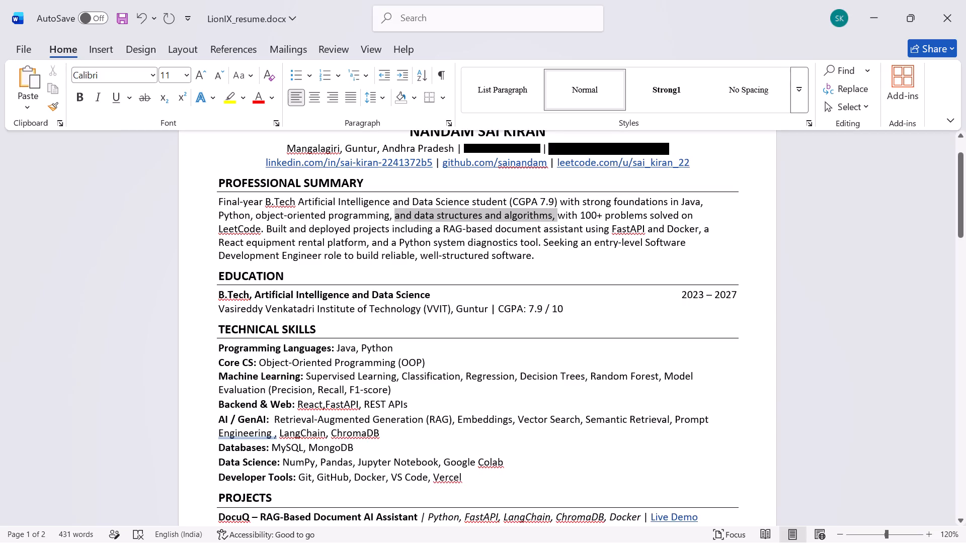
pyautogui.moveTo(554, 217); pyautogui.dragTo(554, 218)
pyautogui.press('BackSpace')
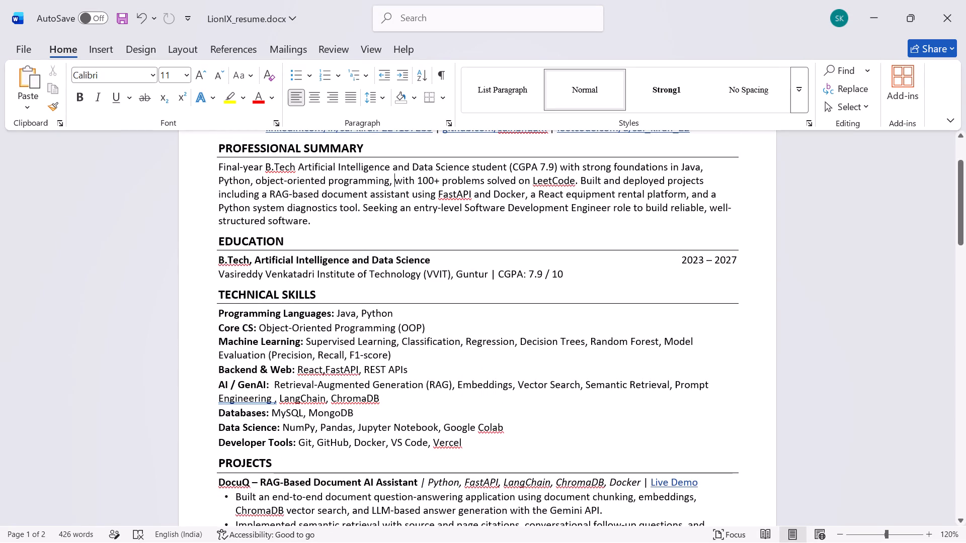
# Examine the target role wording in the summary, the page overflow around ACHIEVEMENTS, and the header and summary formatting.
pyautogui.moveTo(467, 208); pyautogui.dragTo(565, 216)
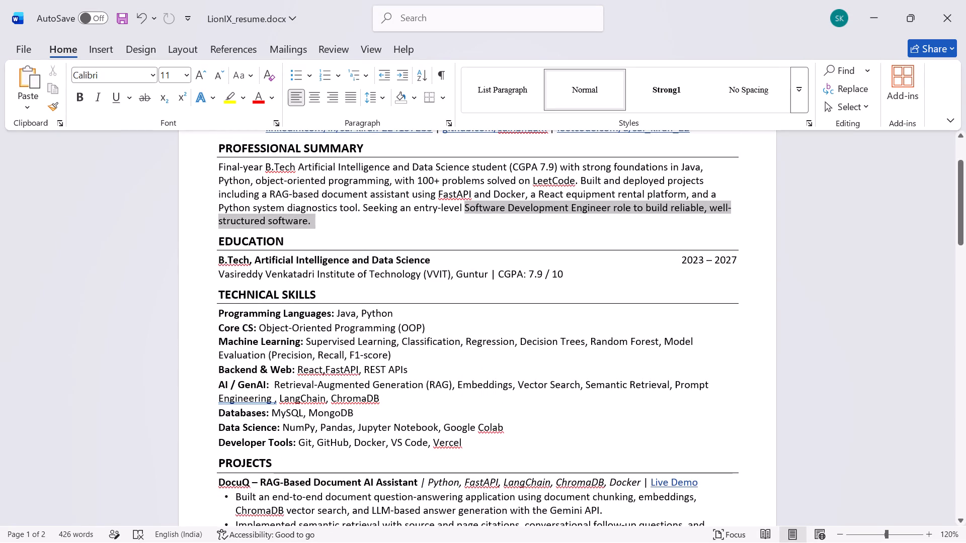
pyautogui.moveTo(565, 216); pyautogui.dragTo(567, 207)
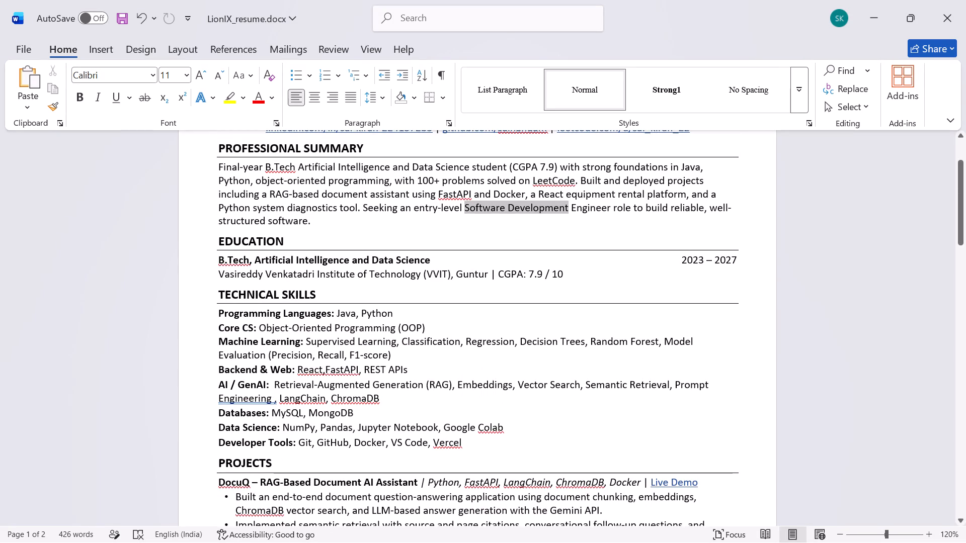
pyautogui.moveTo(567, 207); pyautogui.dragTo(569, 207)
pyautogui.click(558, 232)
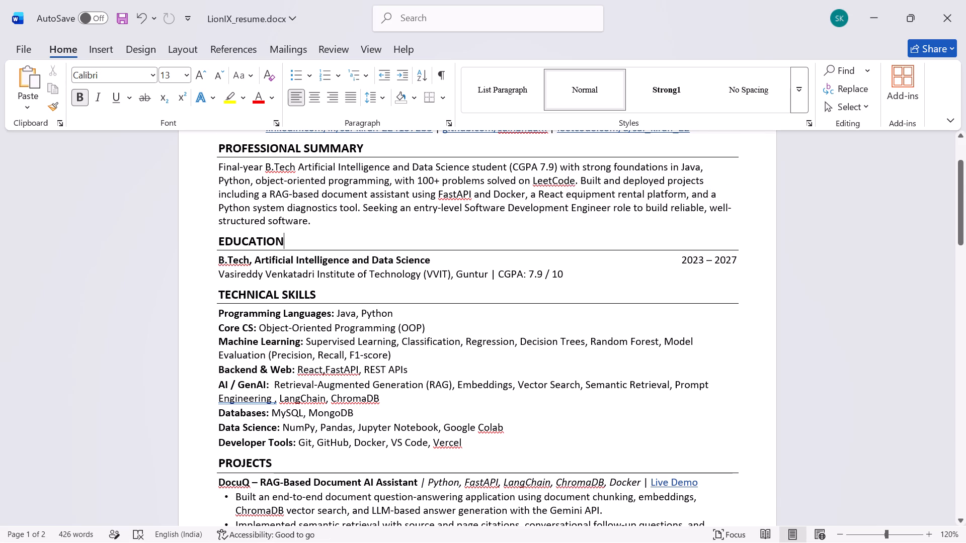
pyautogui.scroll(-4, 558, 232)
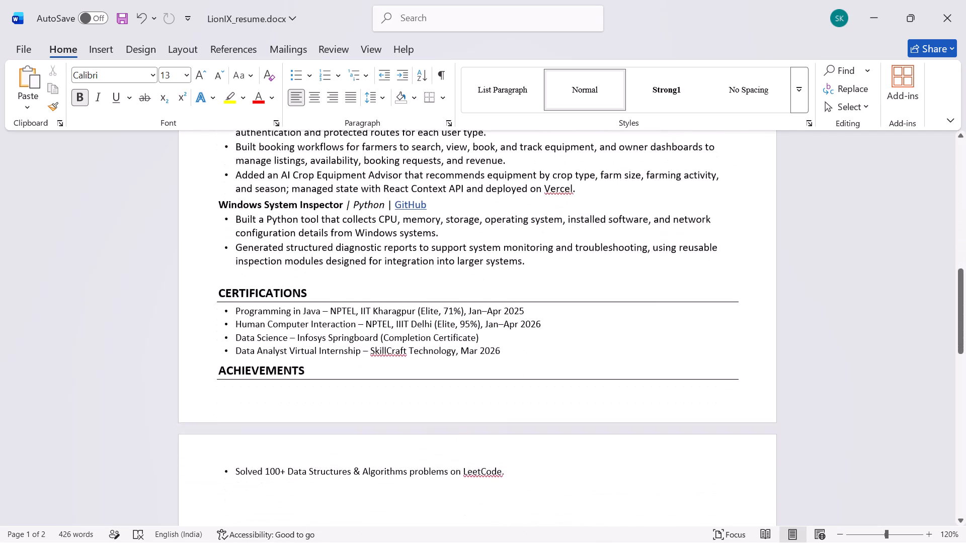
pyautogui.scroll(-1, 558, 232)
pyautogui.scroll(2, 558, 232)
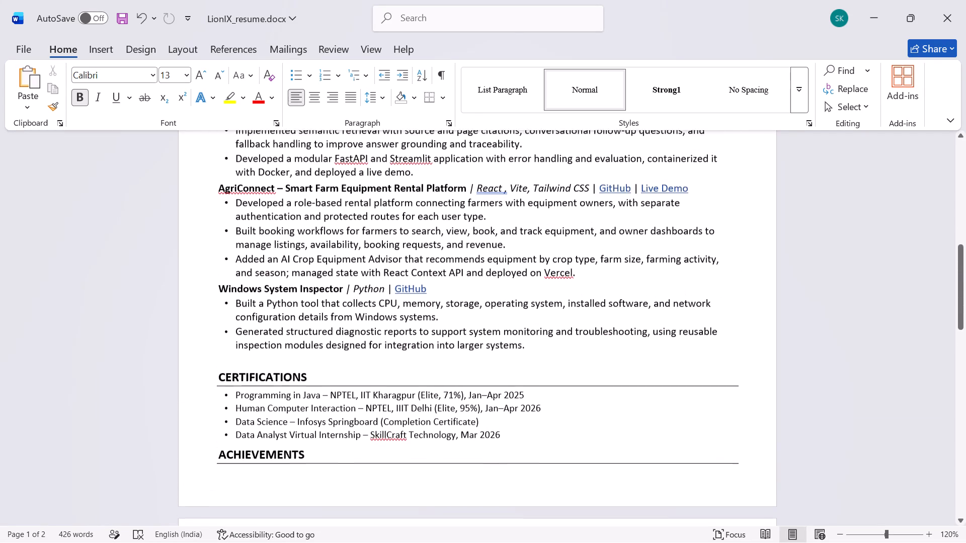
pyautogui.scroll(4, 558, 232)
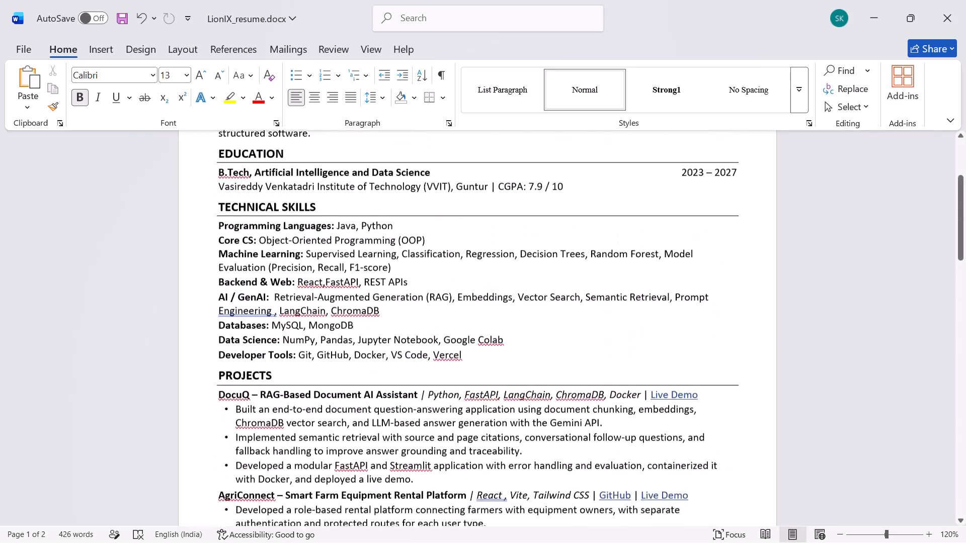
pyautogui.scroll(1, 558, 232)
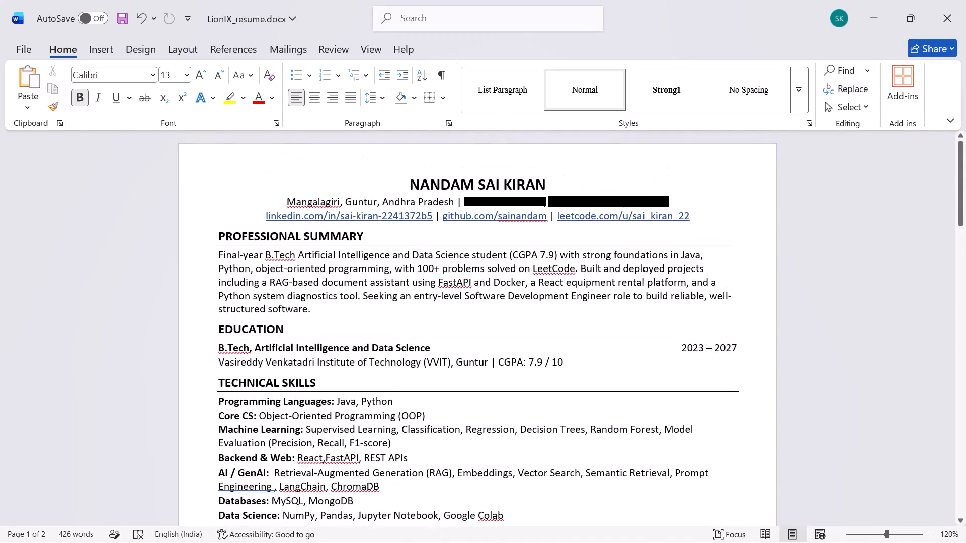
pyautogui.click(526, 163)
pyautogui.click(239, 169)
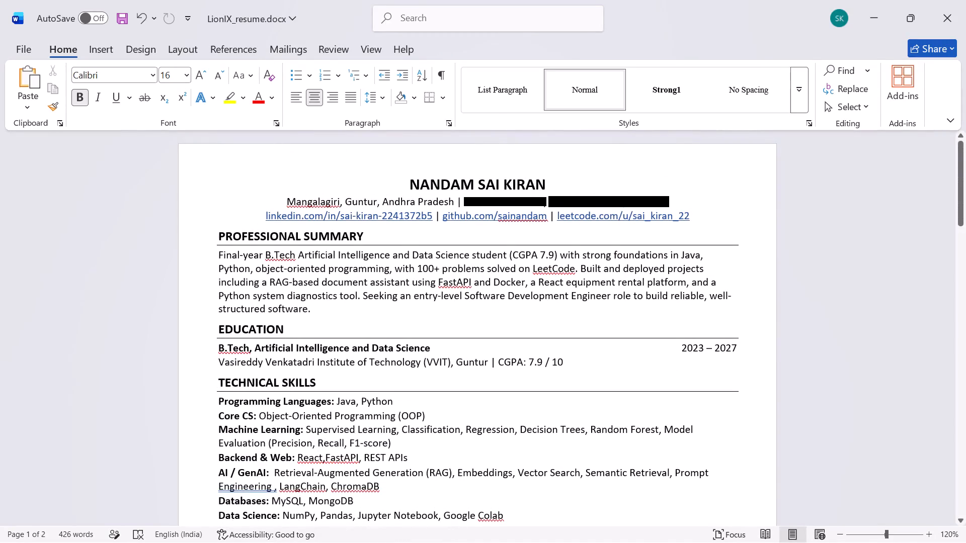
pyautogui.click(207, 259)
pyautogui.click(207, 328)
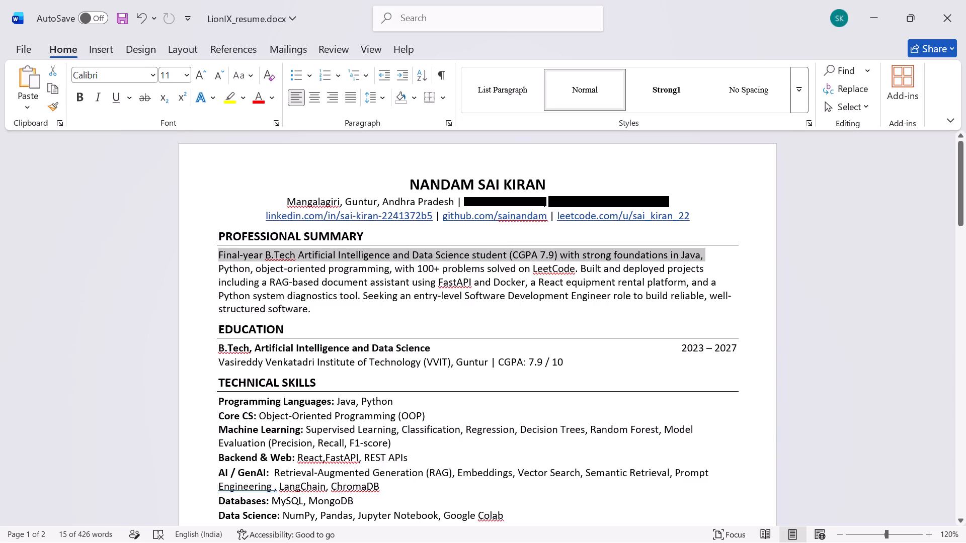
pyautogui.click(496, 297)
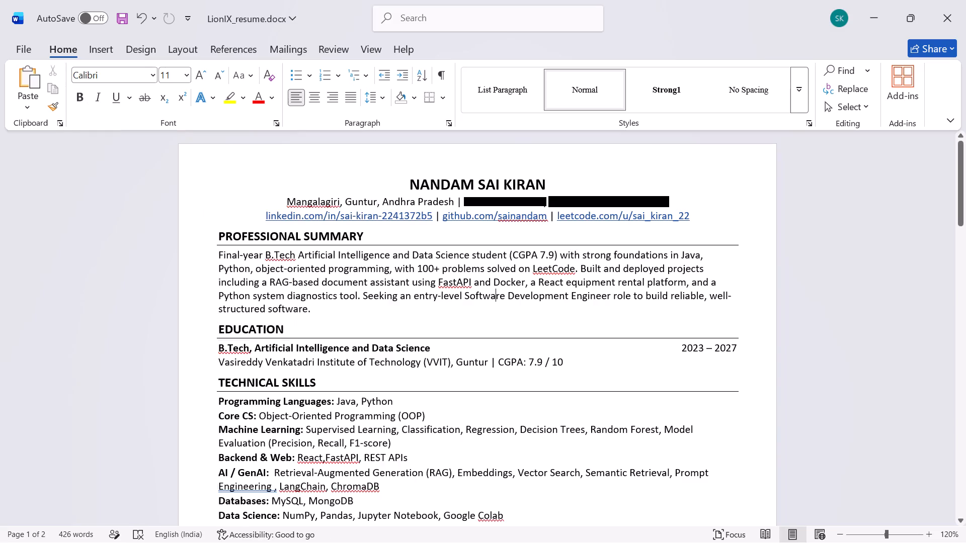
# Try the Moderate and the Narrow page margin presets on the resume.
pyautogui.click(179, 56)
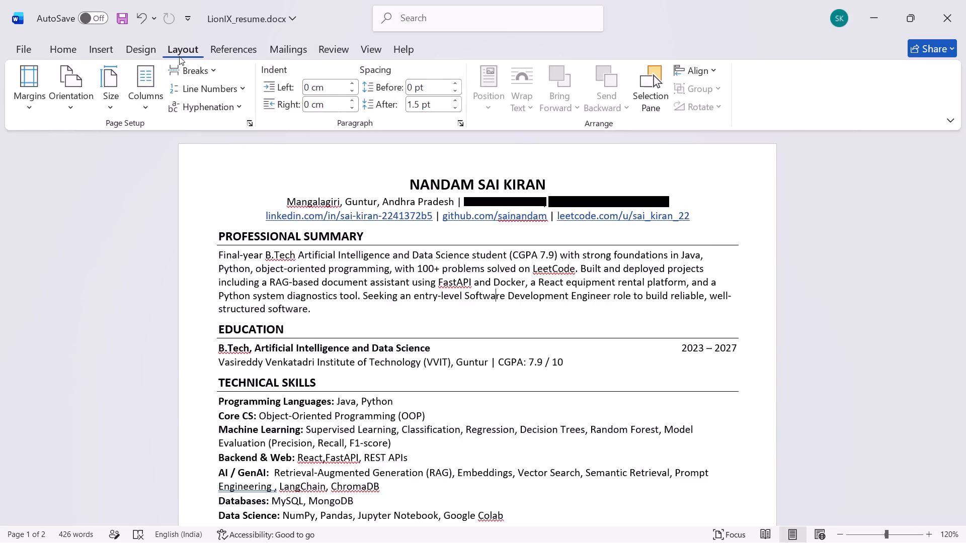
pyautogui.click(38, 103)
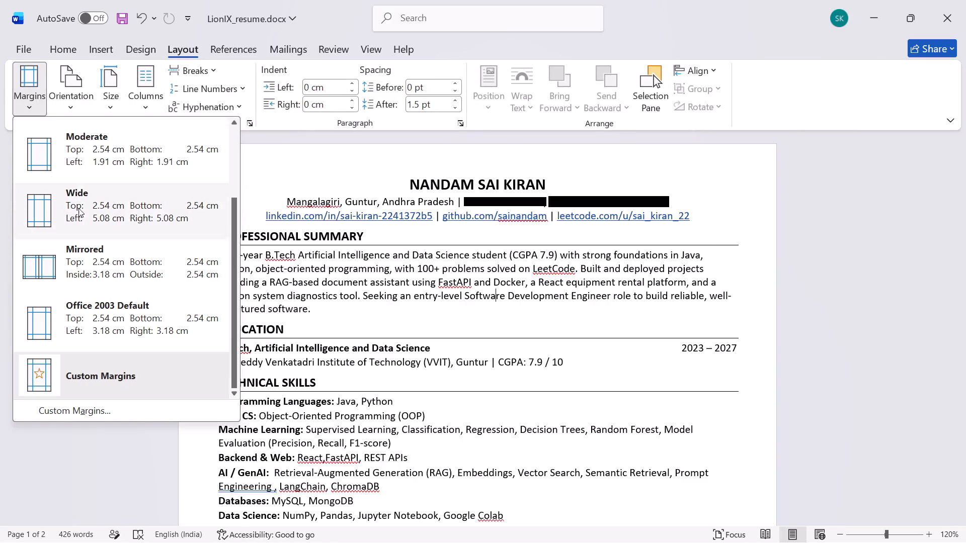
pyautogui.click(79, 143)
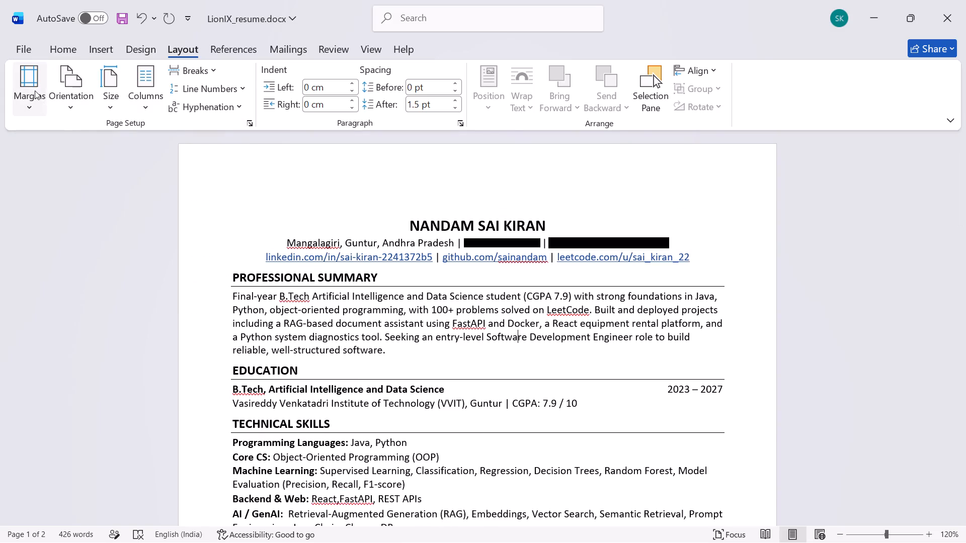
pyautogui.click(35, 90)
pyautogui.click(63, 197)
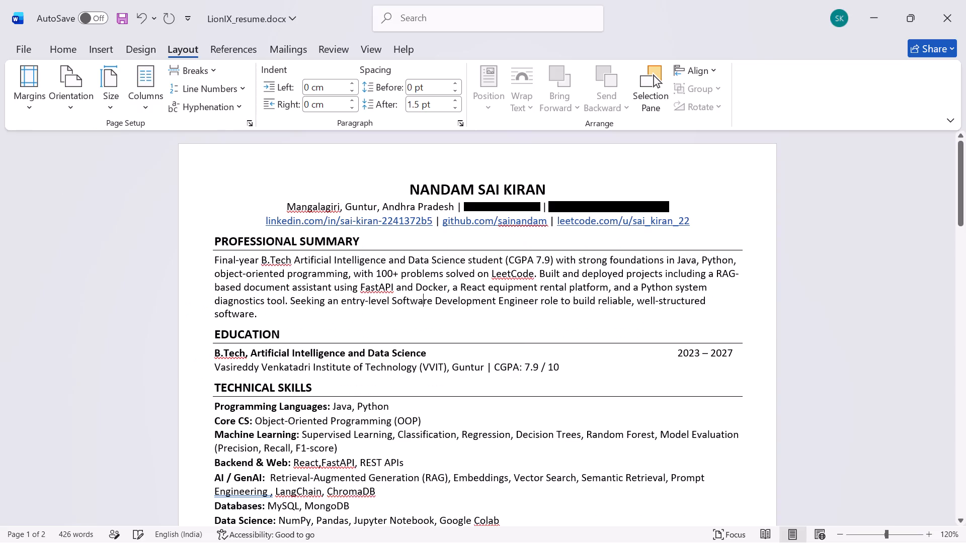
# Set custom page margins of 1.2 cm at the top, bottom, left and right for the whole document.
pyautogui.click(36, 105)
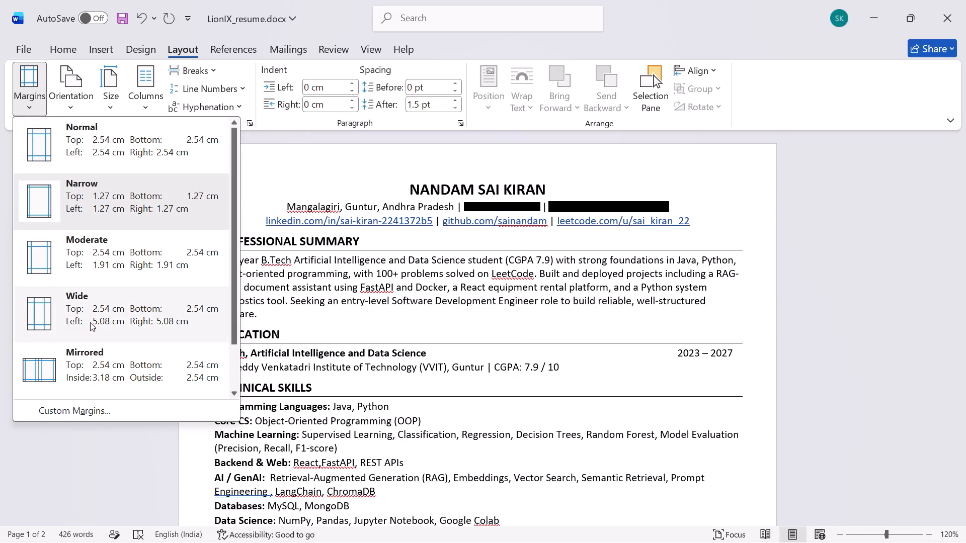
pyautogui.click(98, 407)
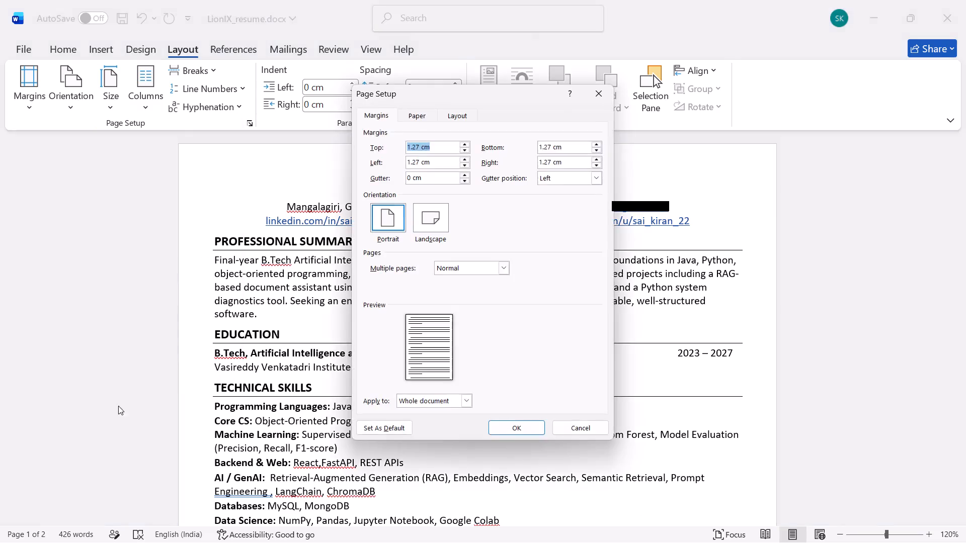
pyautogui.click(438, 150)
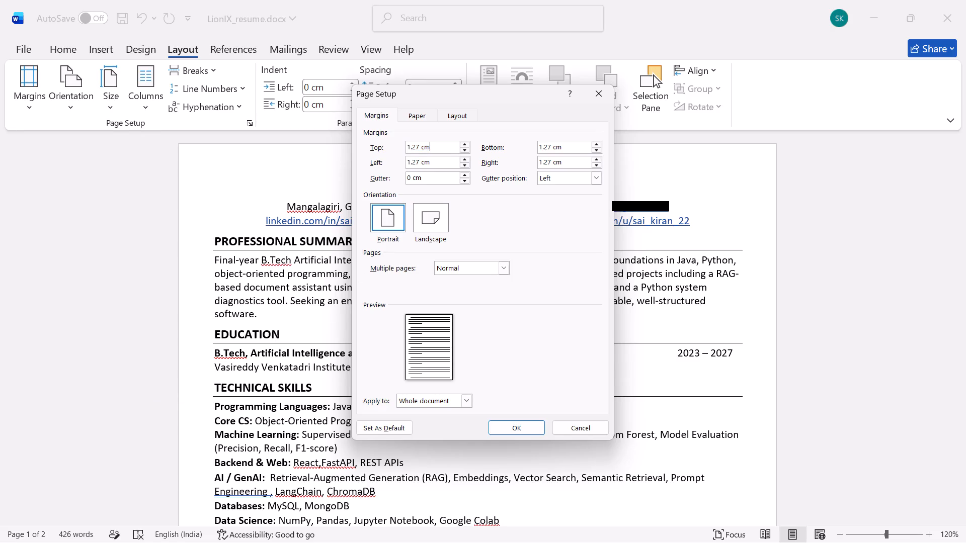
pyautogui.press('Left')
pyautogui.press('Left')
pyautogui.press('Left')
pyautogui.press('BackSpace')
pyautogui.click(554, 148)
pyautogui.press('Left')
pyautogui.press('BackSpace')
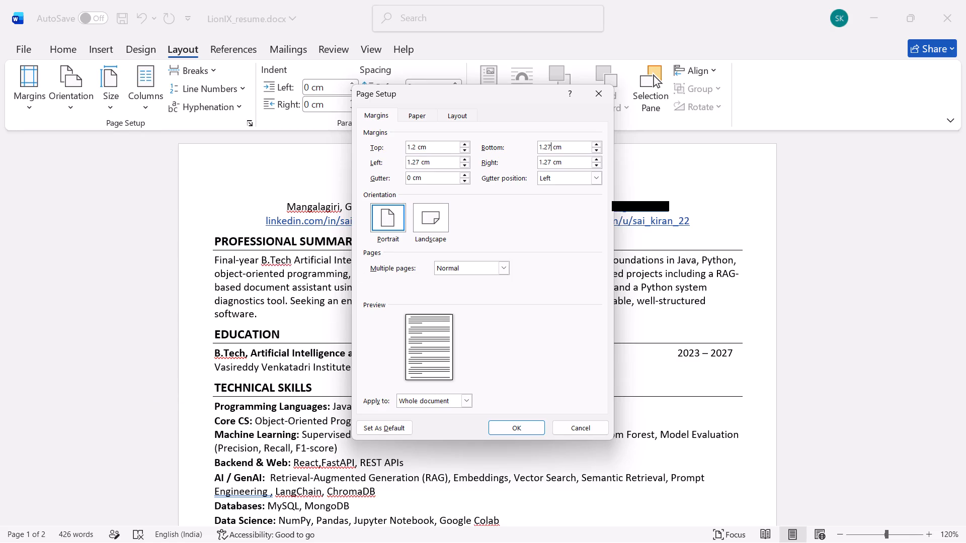
pyautogui.press('BackSpace')
pyautogui.press('2')
pyautogui.click(550, 162)
pyautogui.press('BackSpace')
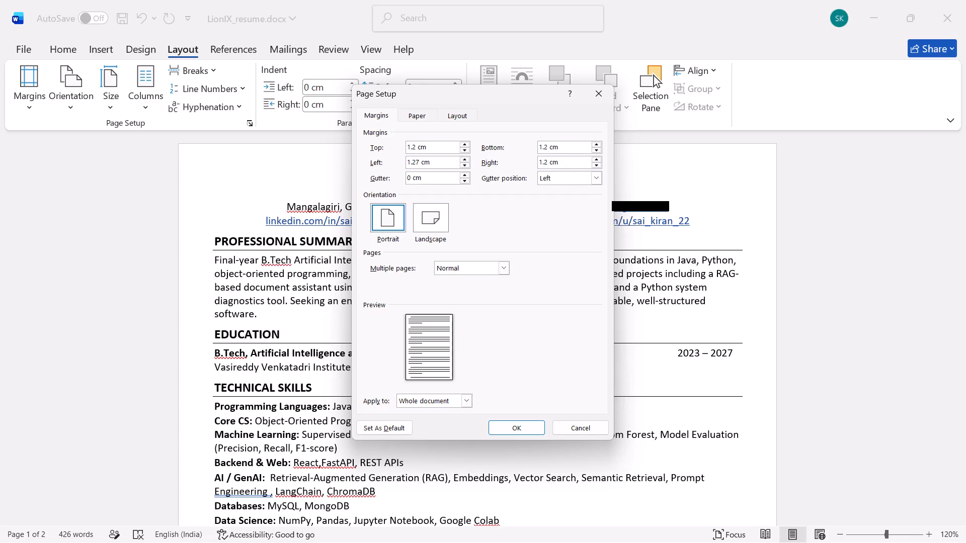
pyautogui.click(418, 160)
pyautogui.press('BackSpace')
pyautogui.click(503, 420)
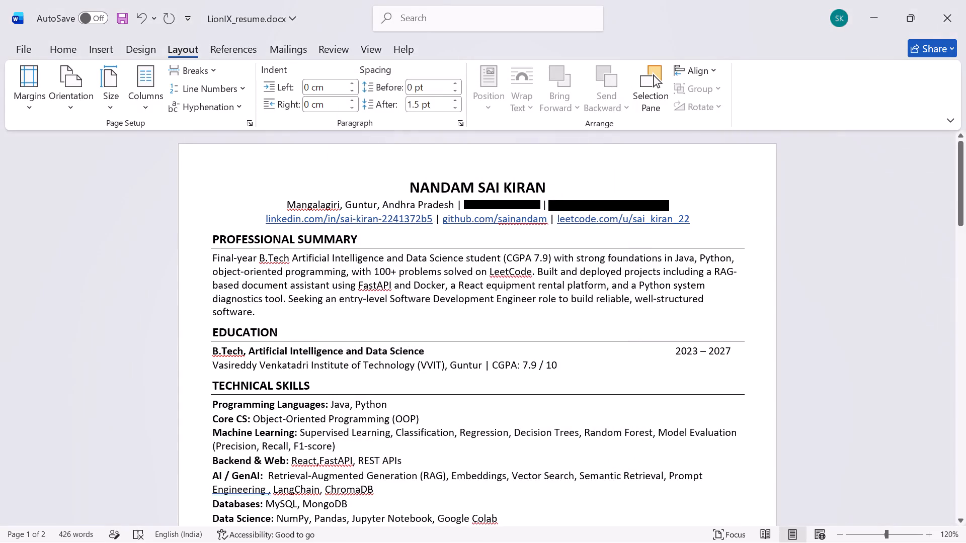
# Examine how the resume content flows across the pages, from the header to the ACHIEVEMENTS section.
pyautogui.scroll(-3, 503, 420)
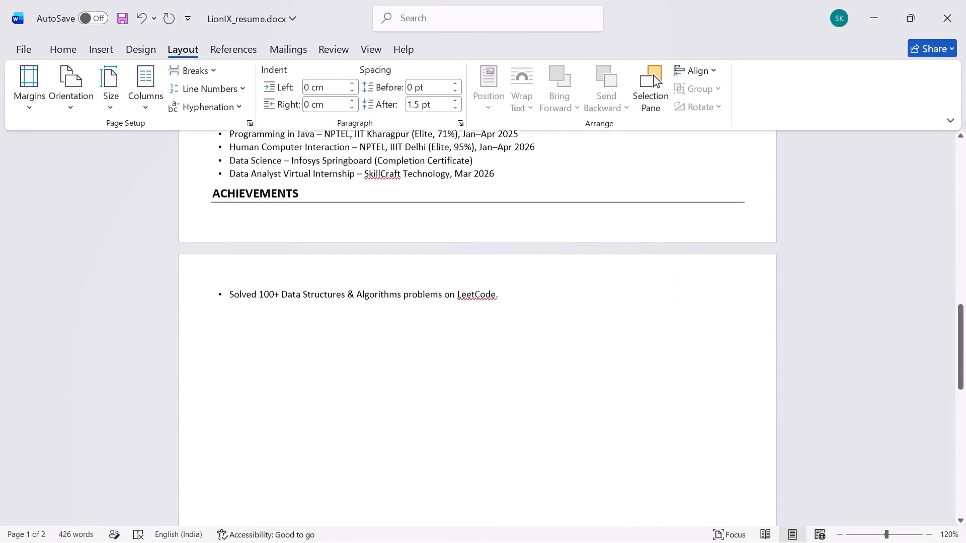
pyautogui.scroll(4, 503, 420)
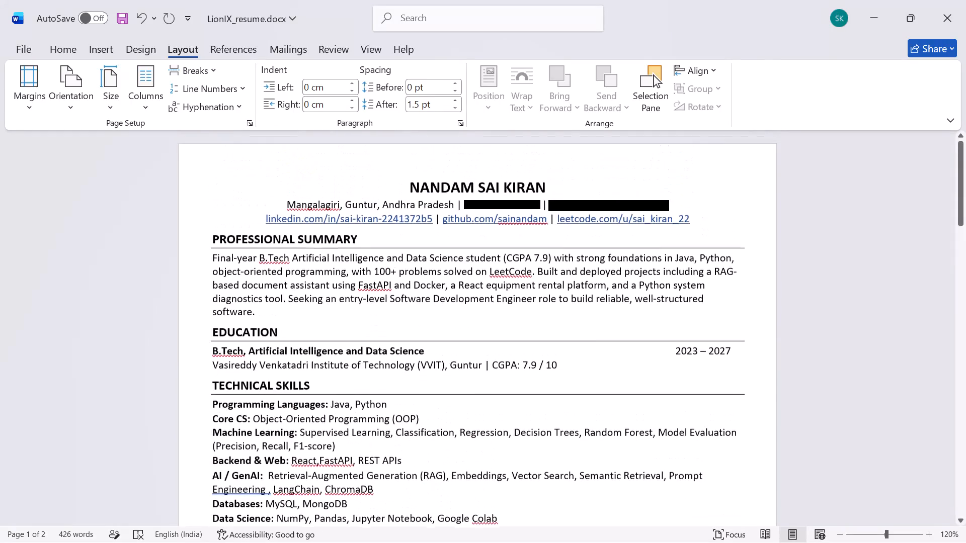
pyautogui.scroll(1, 503, 420)
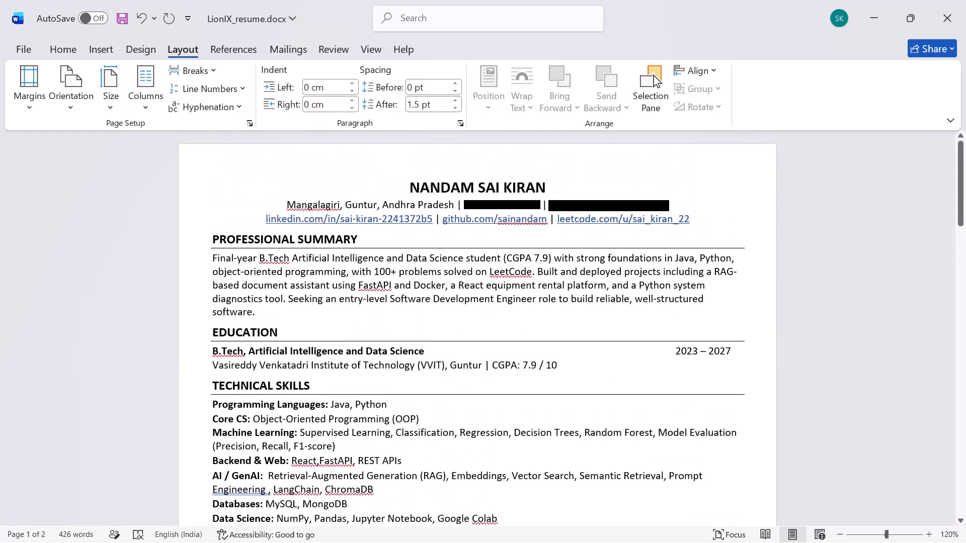
pyautogui.scroll(-2, 503, 420)
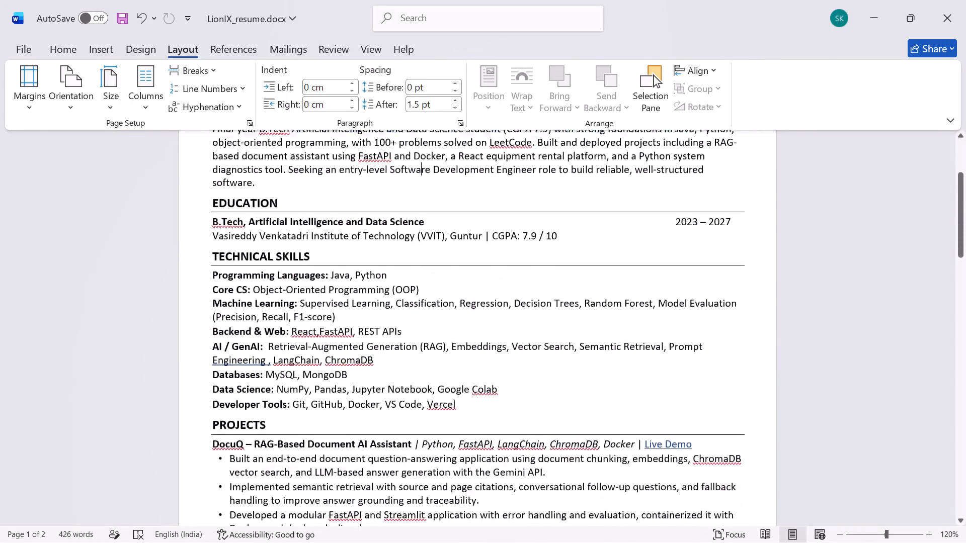
# Examine the page overflow around ACHIEVEMENTS, the PROJECTS and header sections, and the available paper sizes.
pyautogui.scroll(-3, 503, 420)
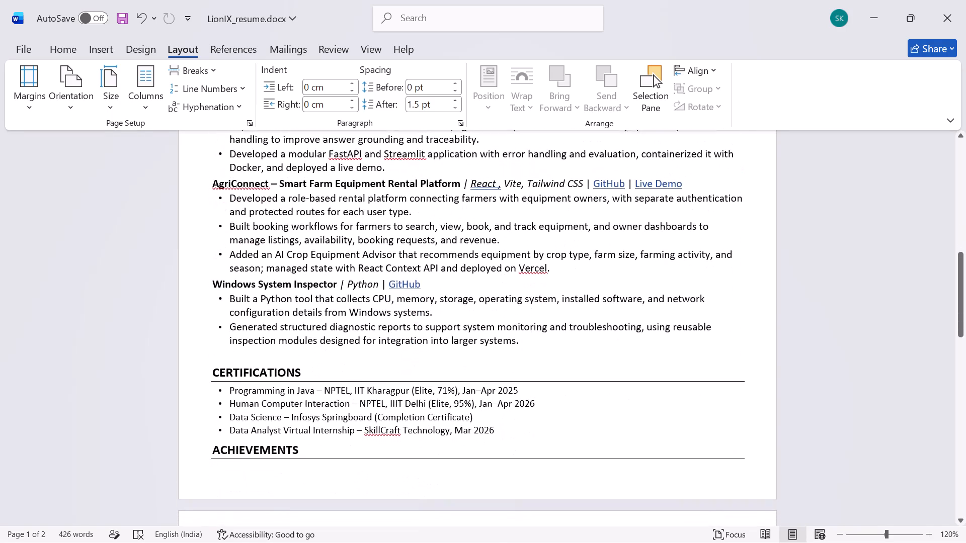
pyautogui.scroll(-2, 503, 420)
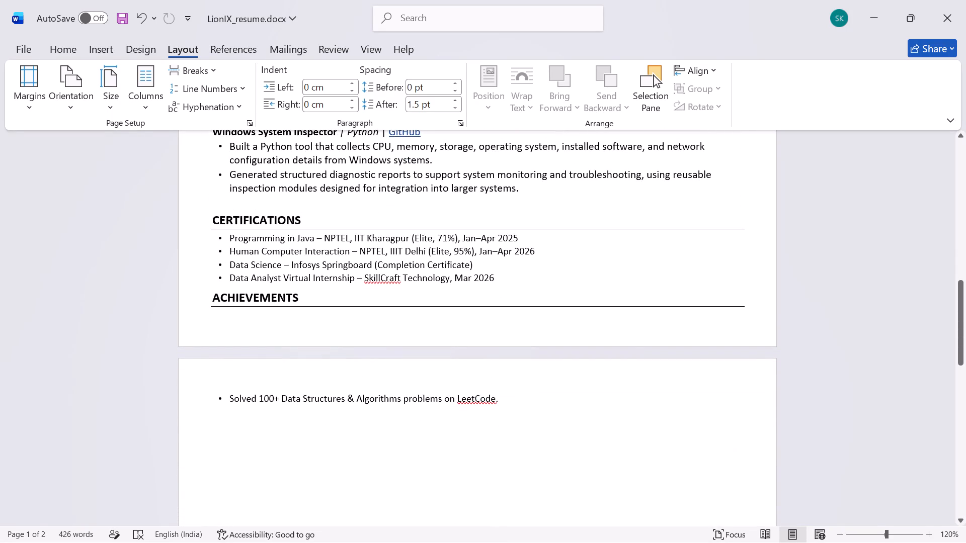
pyautogui.click(452, 331)
pyautogui.scroll(2, 452, 331)
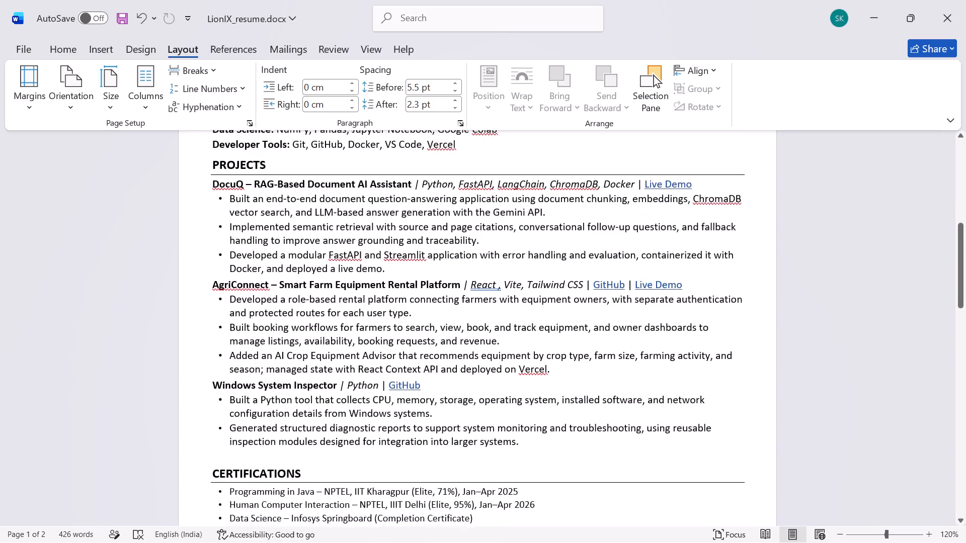
pyautogui.scroll(3, 452, 331)
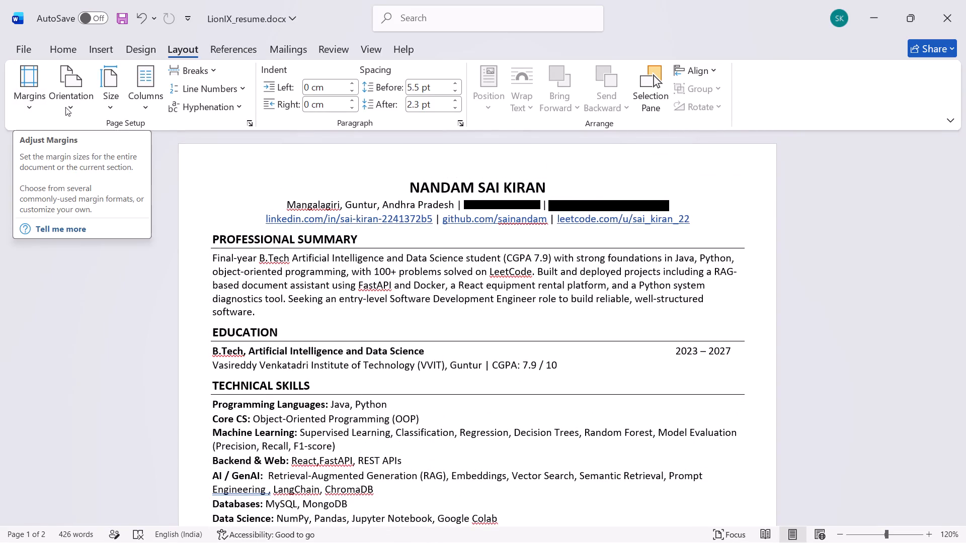
pyautogui.click(113, 104)
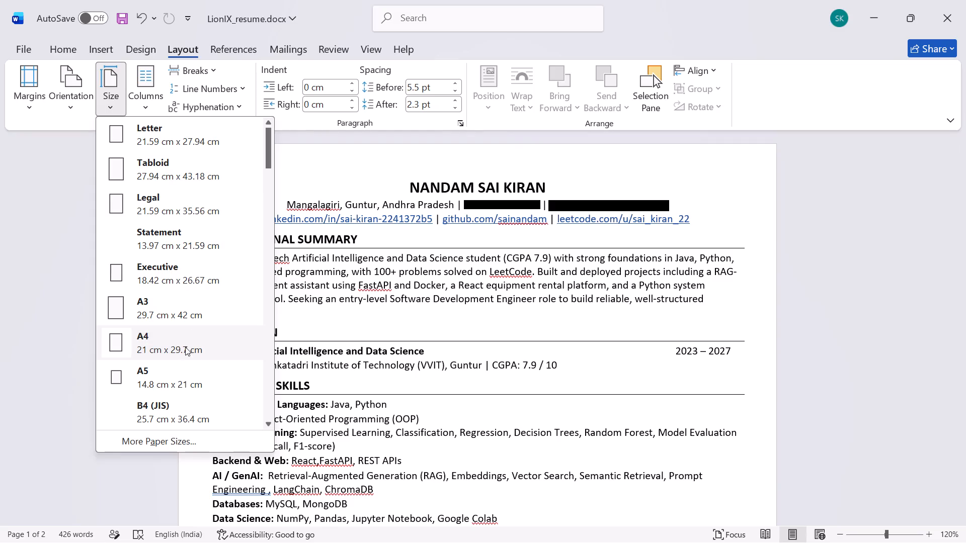
pyautogui.click(391, 333)
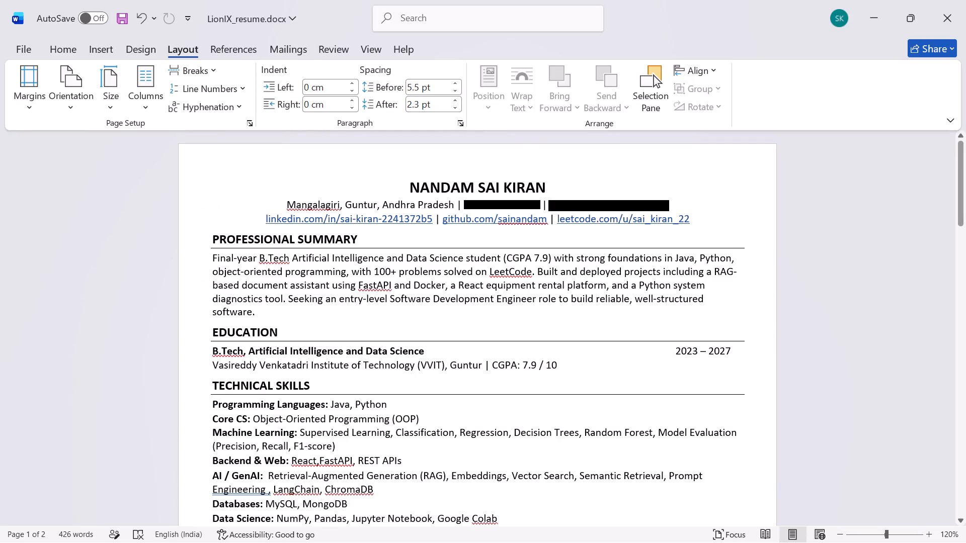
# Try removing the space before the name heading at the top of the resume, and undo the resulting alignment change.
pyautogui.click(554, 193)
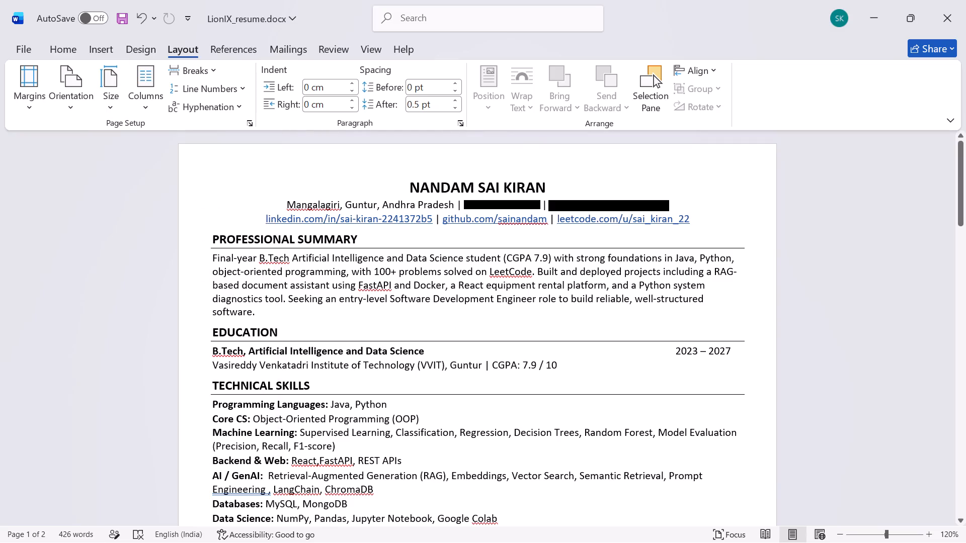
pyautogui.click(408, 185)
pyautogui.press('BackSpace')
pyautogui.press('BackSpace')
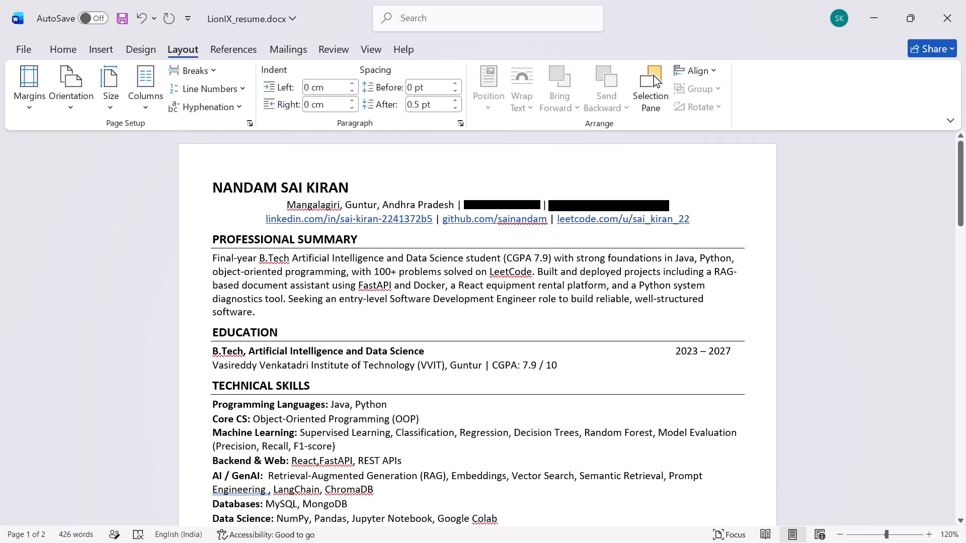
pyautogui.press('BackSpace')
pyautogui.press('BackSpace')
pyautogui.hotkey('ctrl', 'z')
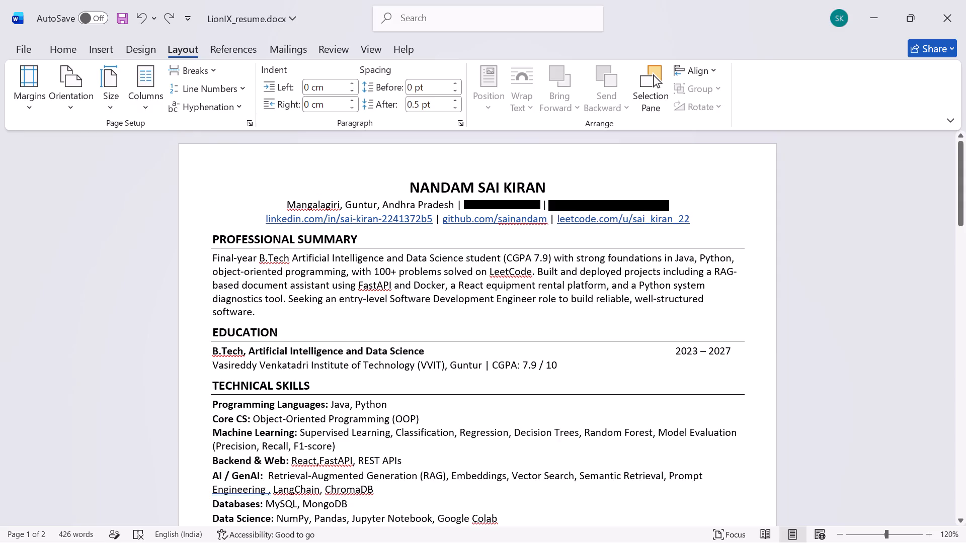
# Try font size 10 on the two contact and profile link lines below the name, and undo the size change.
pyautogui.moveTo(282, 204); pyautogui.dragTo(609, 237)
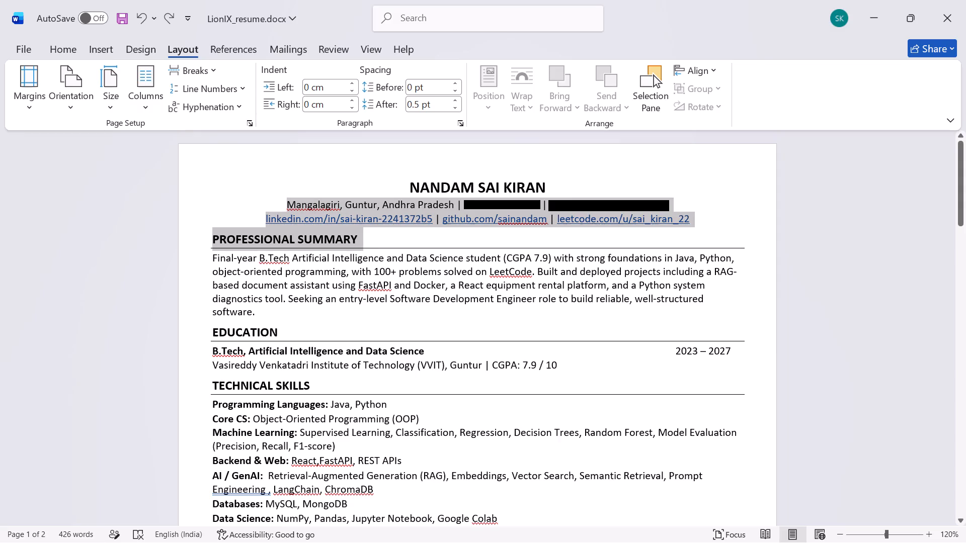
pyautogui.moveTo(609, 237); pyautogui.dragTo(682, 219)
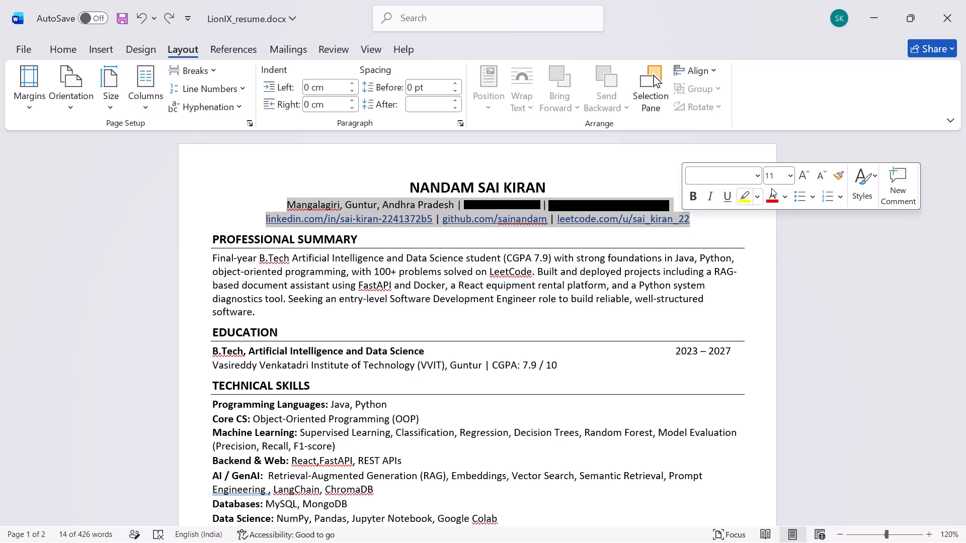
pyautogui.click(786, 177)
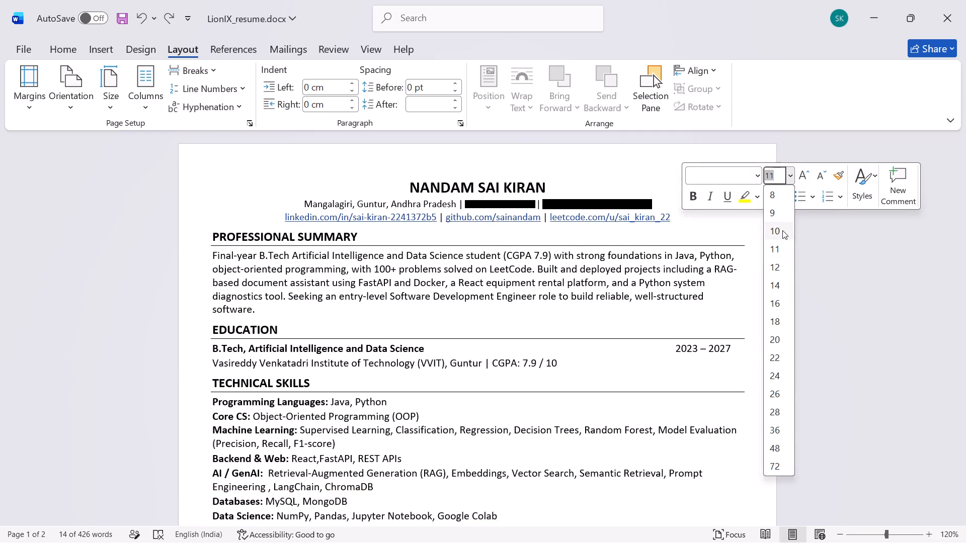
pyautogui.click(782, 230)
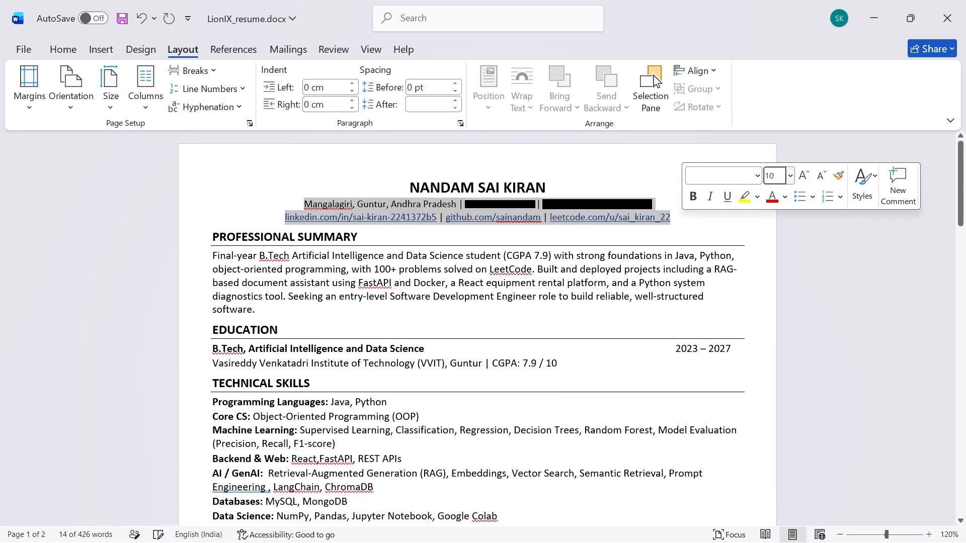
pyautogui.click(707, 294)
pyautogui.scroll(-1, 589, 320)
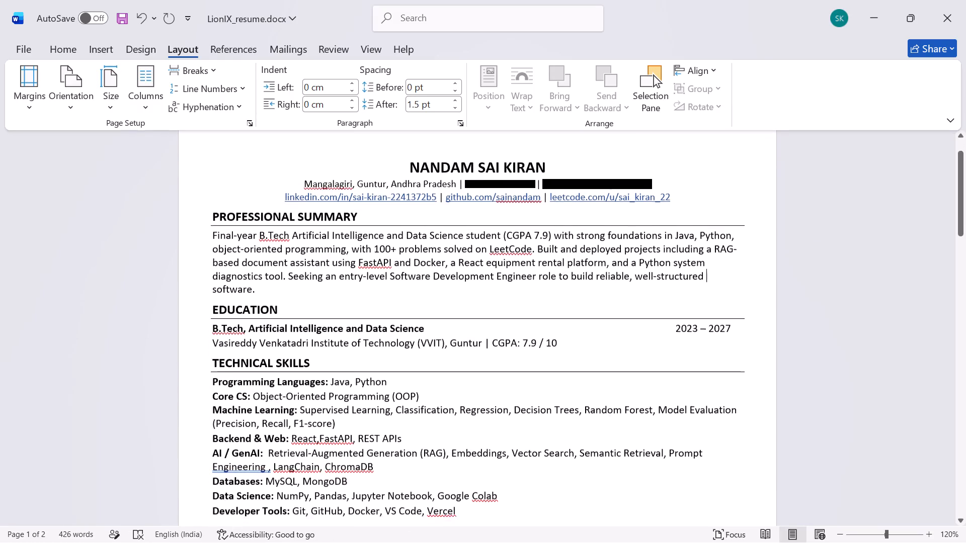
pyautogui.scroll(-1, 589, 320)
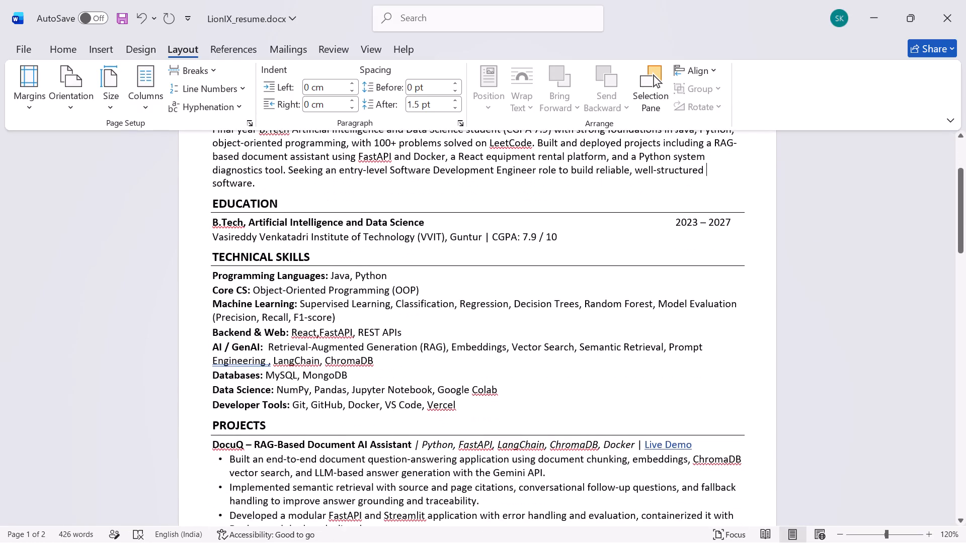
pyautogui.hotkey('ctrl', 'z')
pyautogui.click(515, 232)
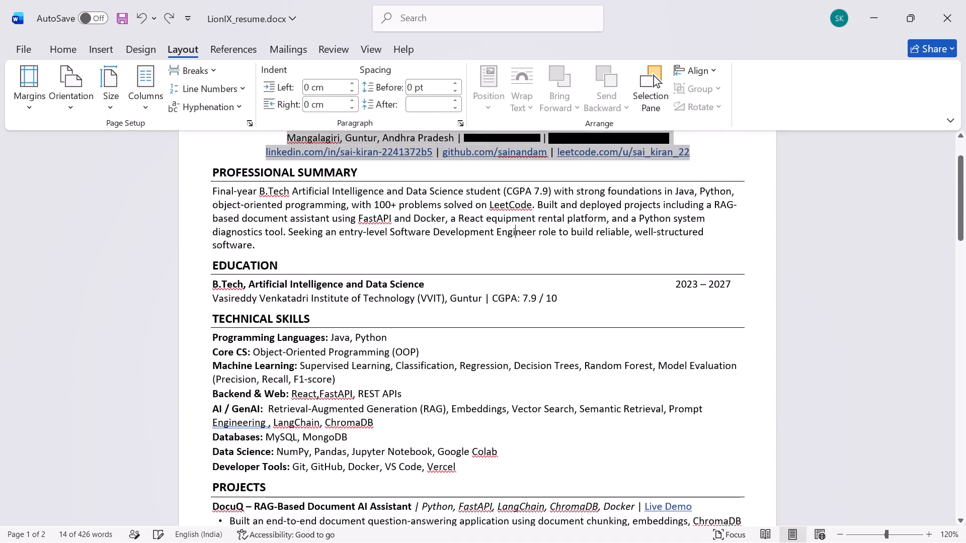
# Set custom page margins of 1 cm at the top, bottom, left and right for the whole document.
pyautogui.scroll(-4, 515, 232)
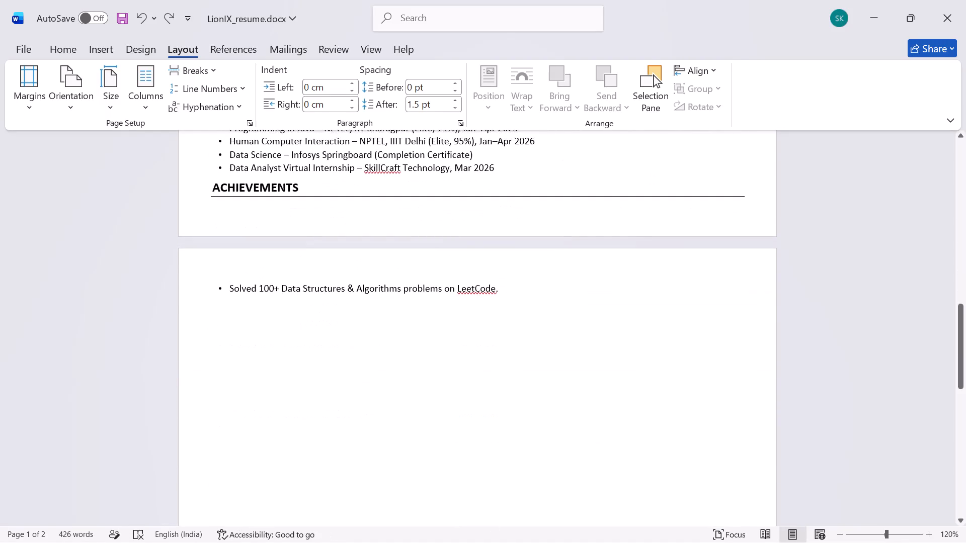
pyautogui.scroll(3, 435, 135)
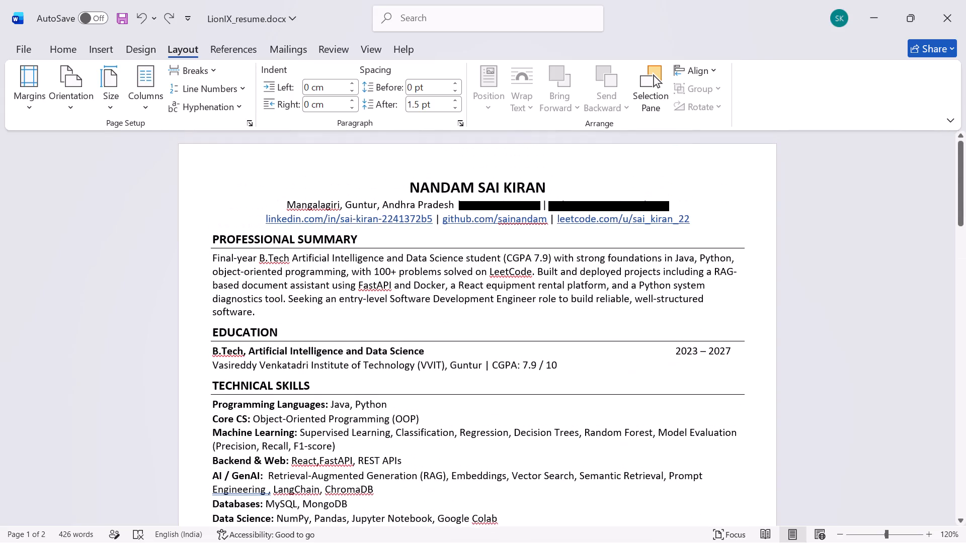
pyautogui.click(767, 292)
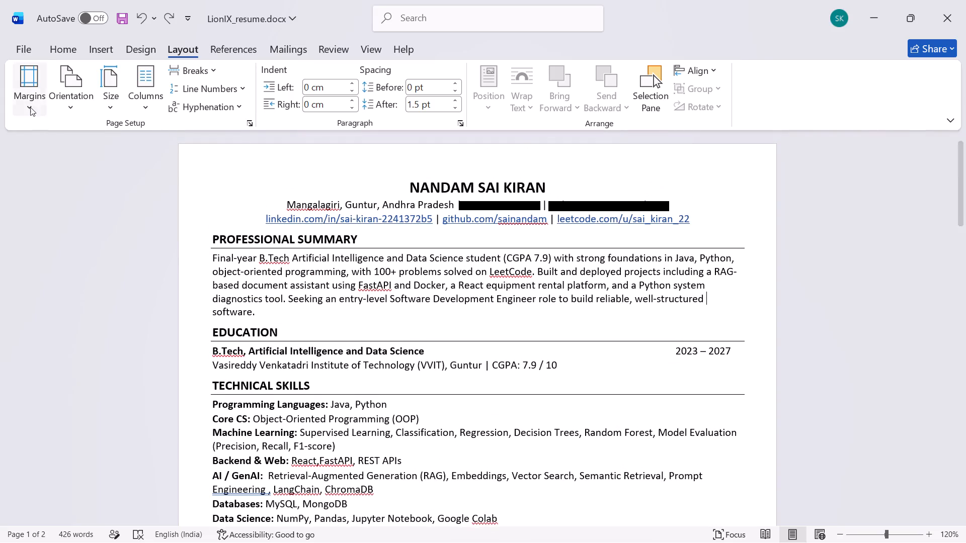
pyautogui.click(28, 102)
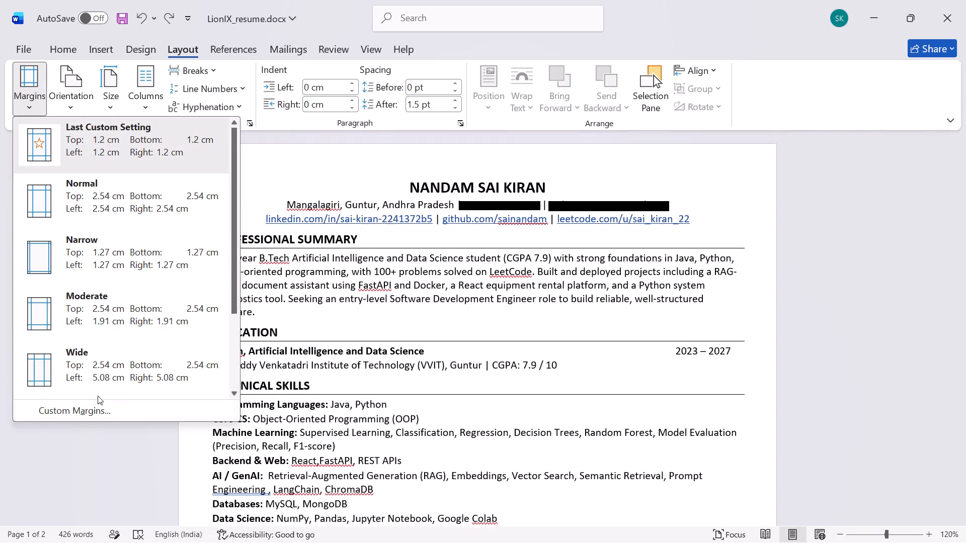
pyautogui.click(102, 411)
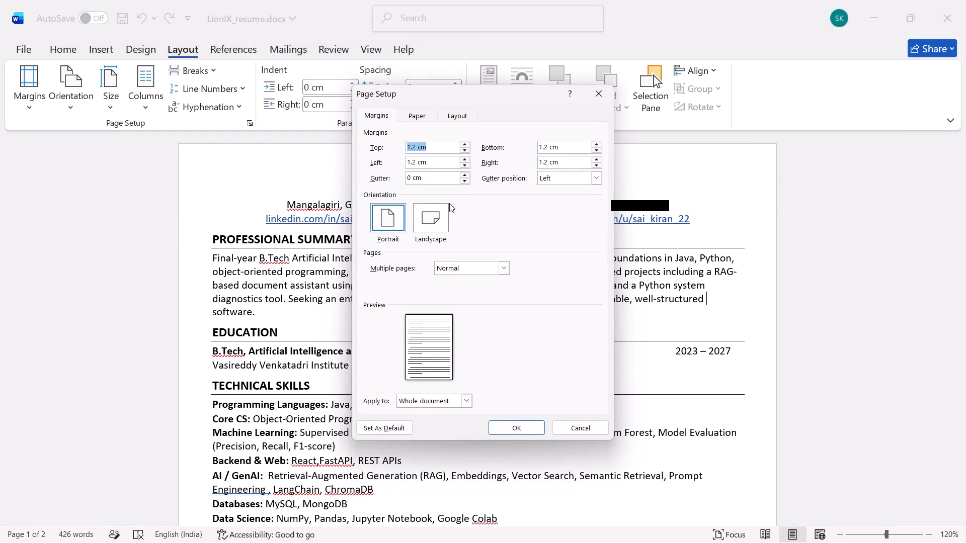
pyautogui.click(418, 149)
pyautogui.click(464, 142)
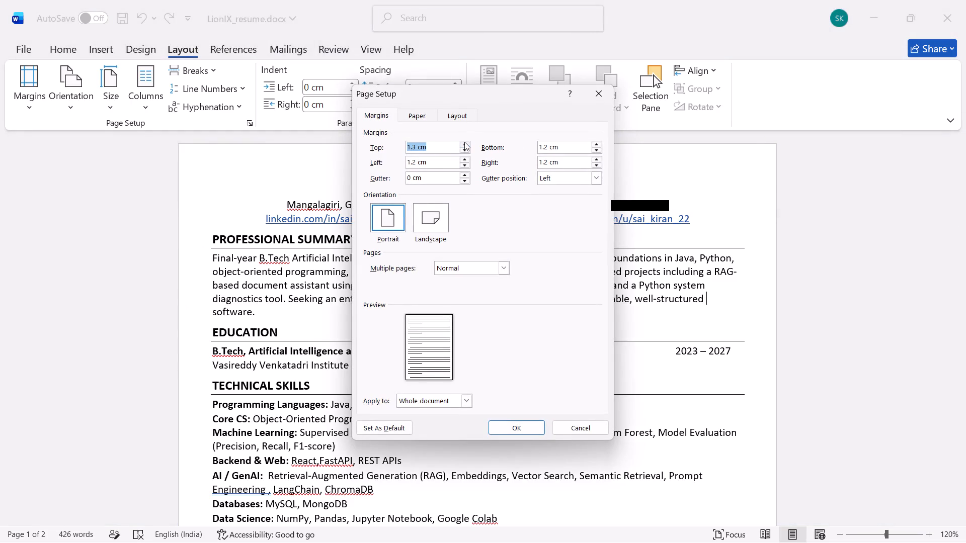
pyautogui.click(464, 153)
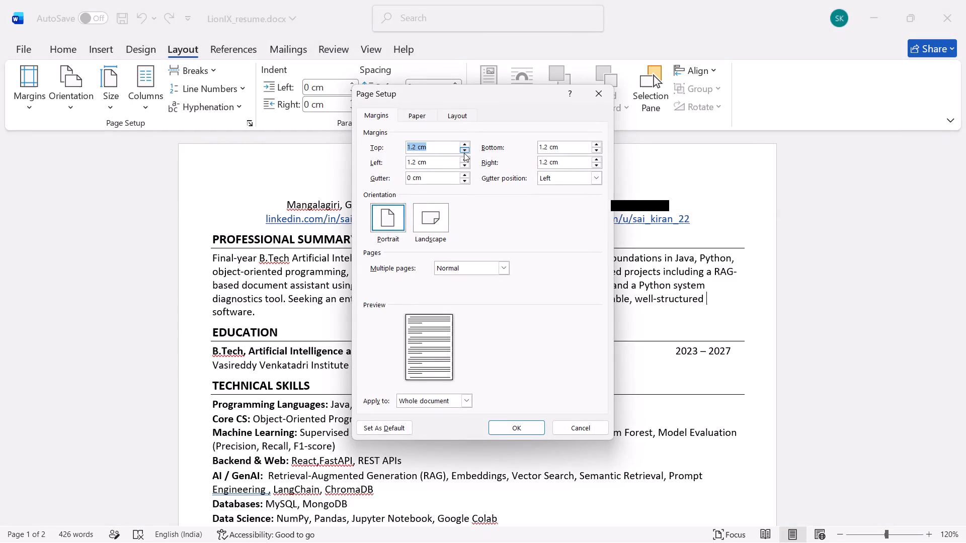
pyautogui.click(464, 153)
pyautogui.click(464, 153)
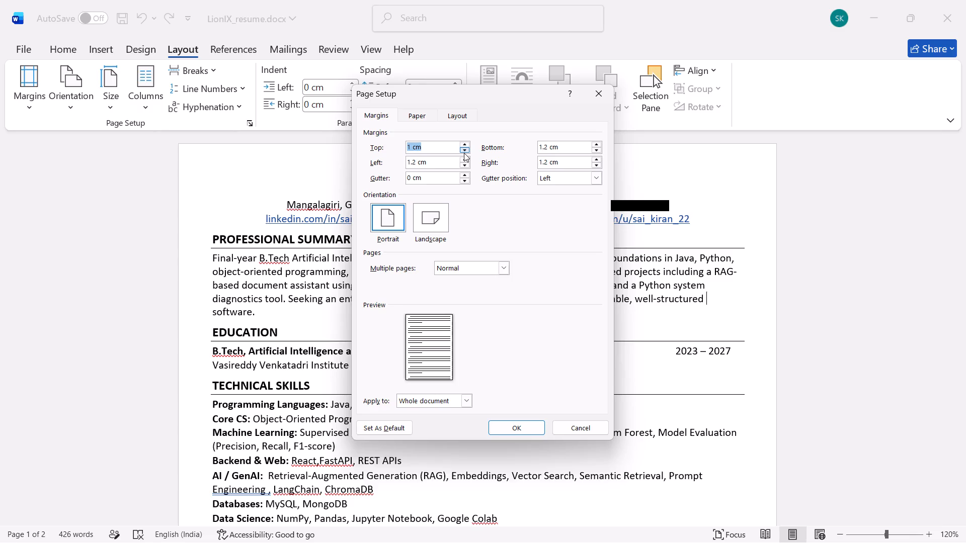
pyautogui.doubleClick(601, 151)
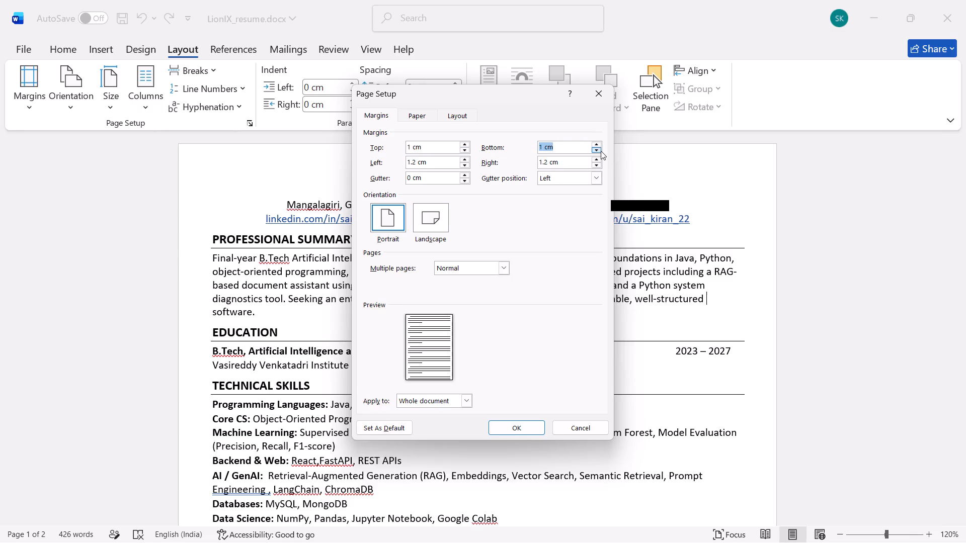
pyautogui.doubleClick(597, 163)
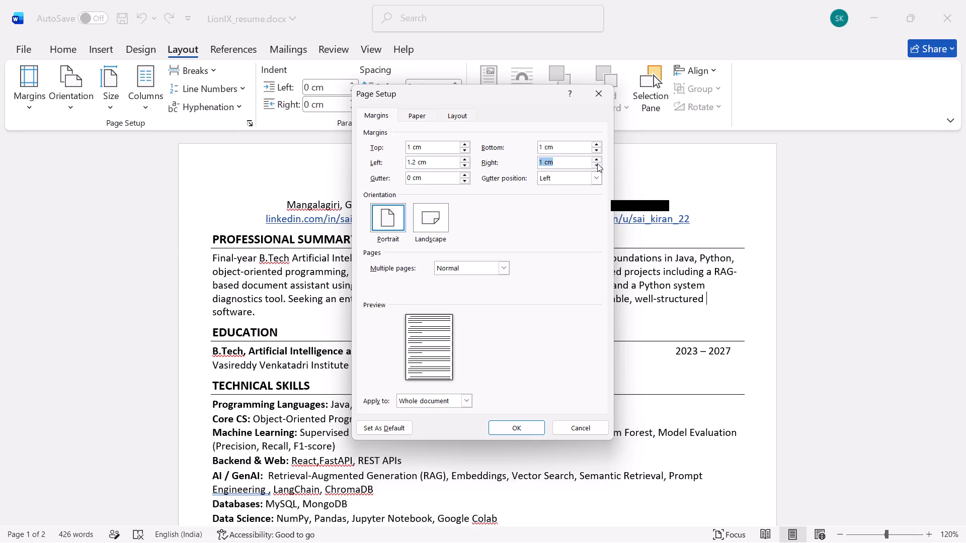
pyautogui.doubleClick(462, 166)
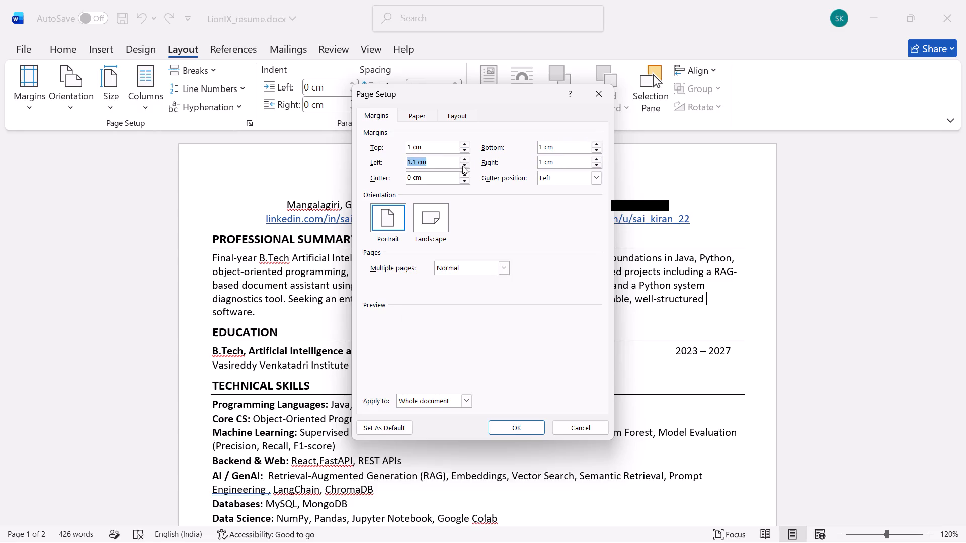
pyautogui.click(520, 424)
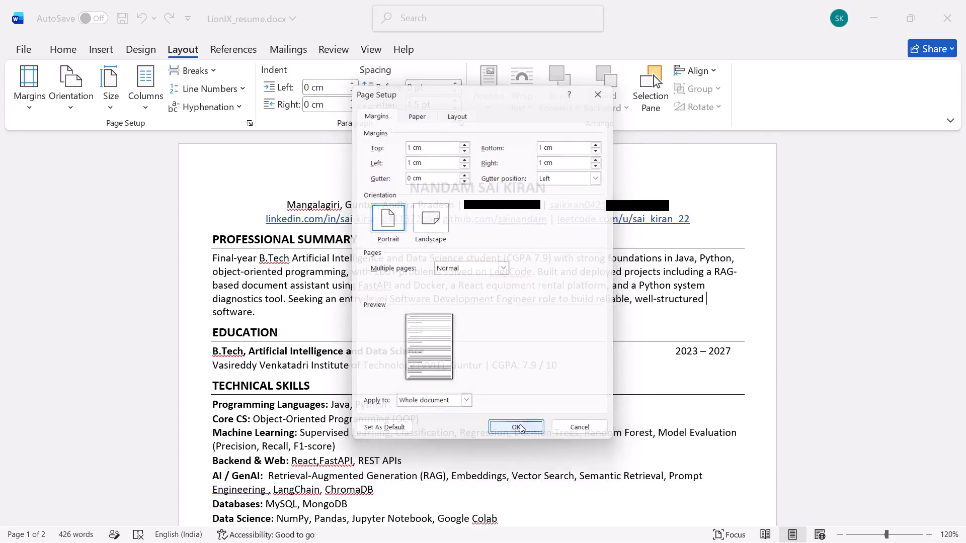
# Examine the resume's page fit and line wrapping from the header through to the ACHIEVEMENTS section.
pyautogui.scroll(-5, 538, 452)
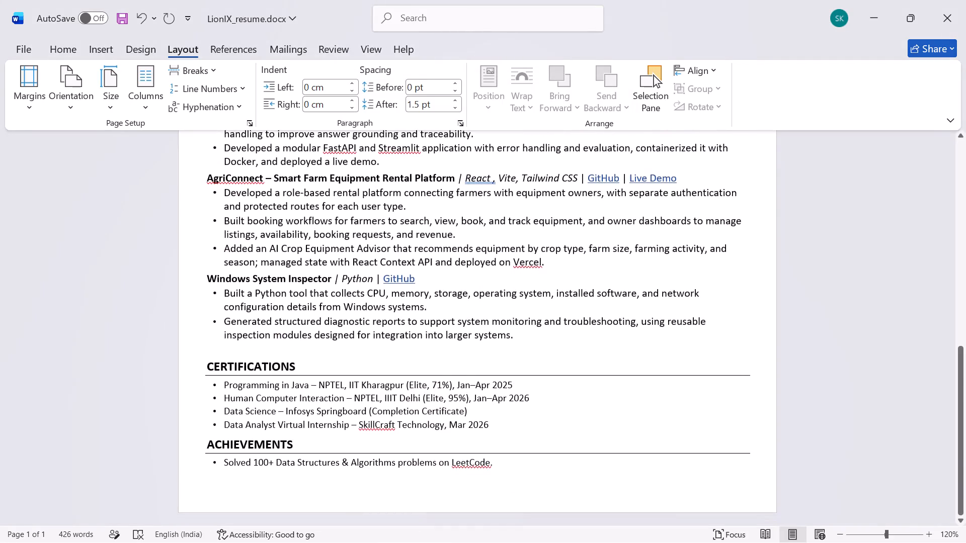
pyautogui.scroll(2, 538, 452)
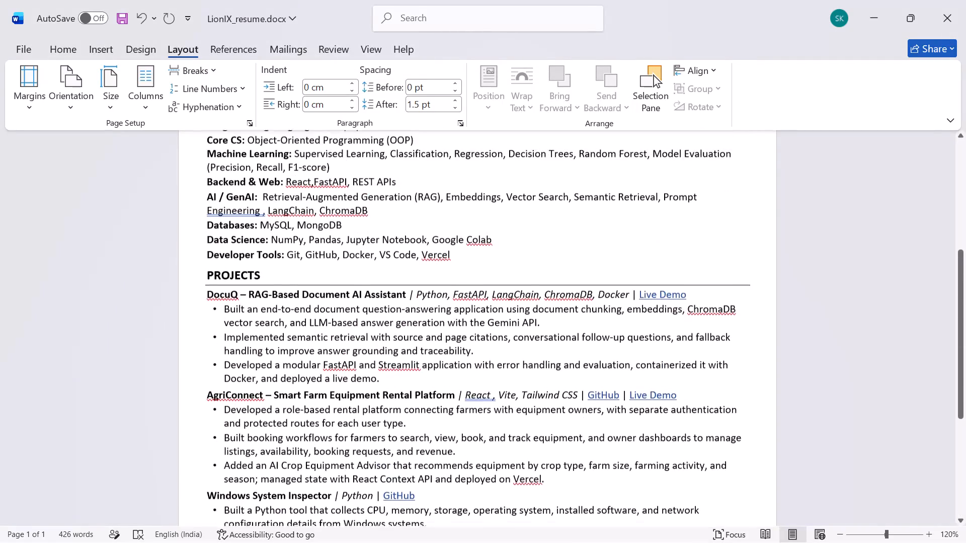
pyautogui.scroll(2, 538, 452)
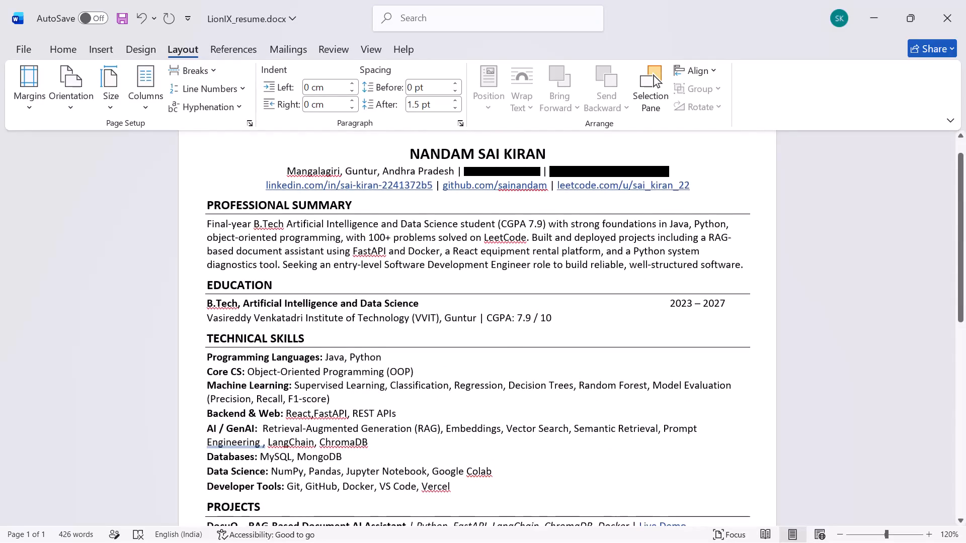
pyautogui.scroll(-1, 641, 343)
pyautogui.click(604, 353)
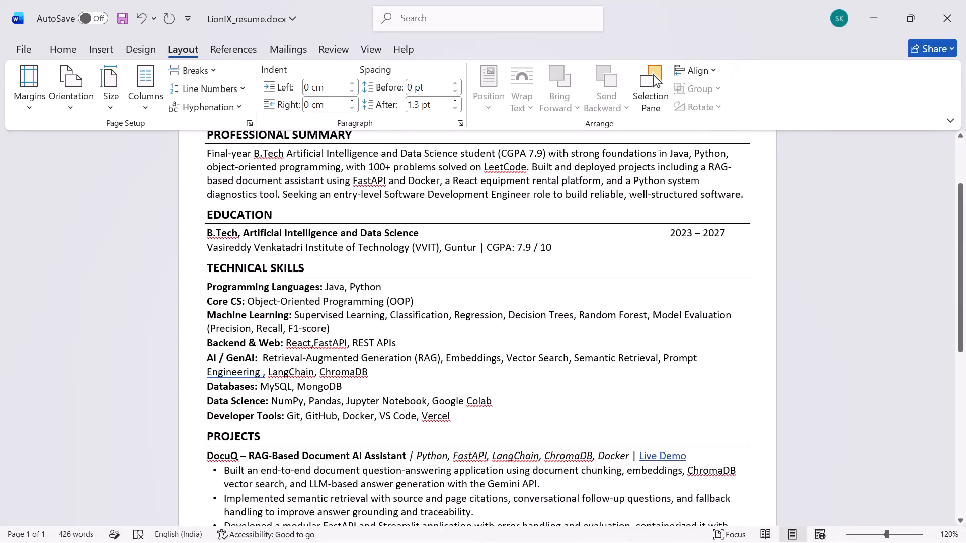
pyautogui.scroll(-1, 554, 401)
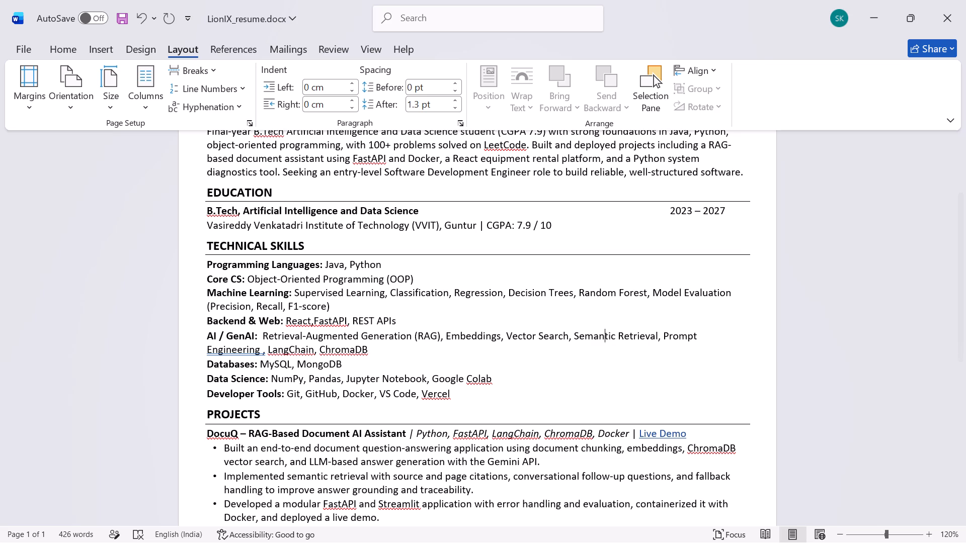
# Remove the "Core CS:" label and merge "Object-Oriented Programming (OOP)" into the Programming Languages line after Python, separated by a comma.
pyautogui.moveTo(245, 280); pyautogui.dragTo(210, 280)
pyautogui.press('BackSpace')
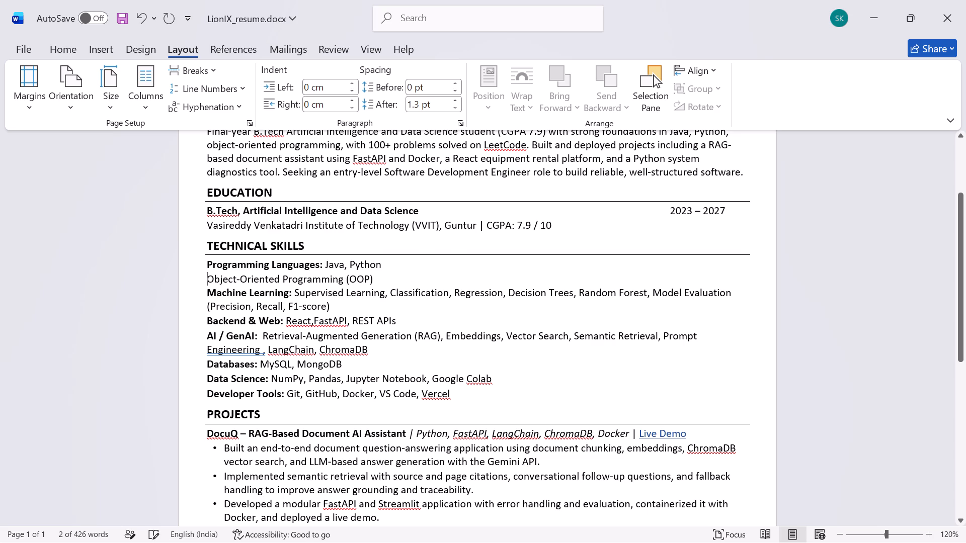
pyautogui.press('BackSpace')
pyautogui.write(',')
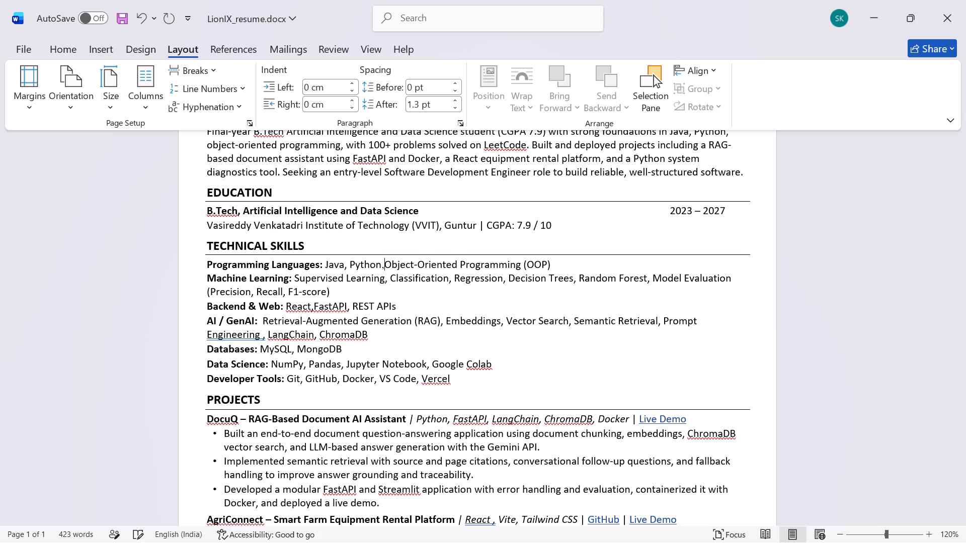
pyautogui.press('space')
# Set custom page margins of 1.1 cm top and bottom and 1.2 cm left and right for the whole document.
pyautogui.scroll(-2, 367, 300)
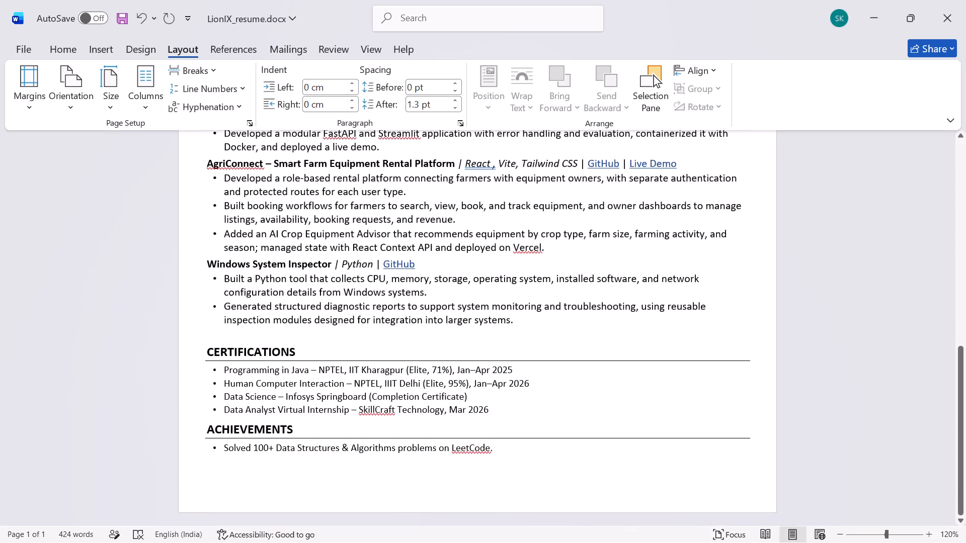
pyautogui.scroll(-1, 367, 300)
pyautogui.scroll(2, 367, 300)
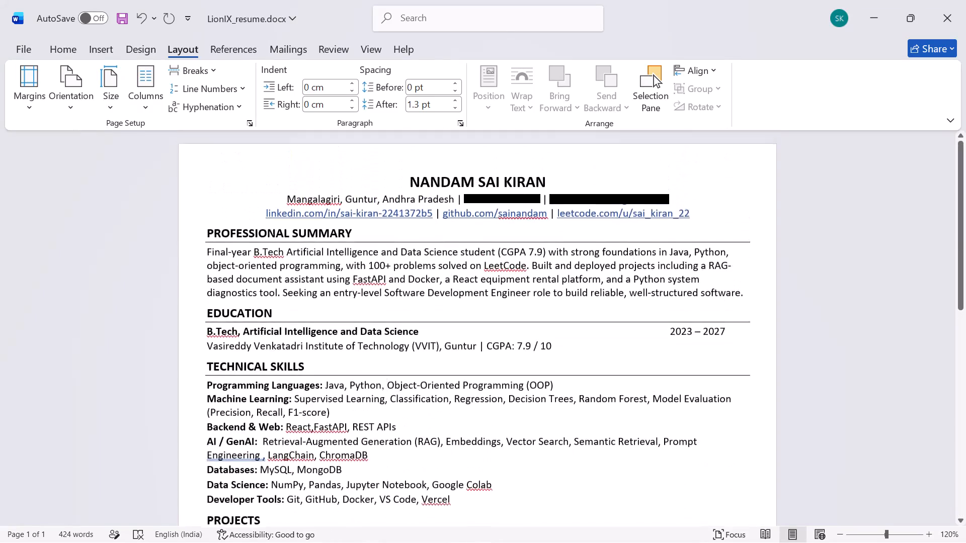
pyautogui.click(26, 102)
pyautogui.click(113, 140)
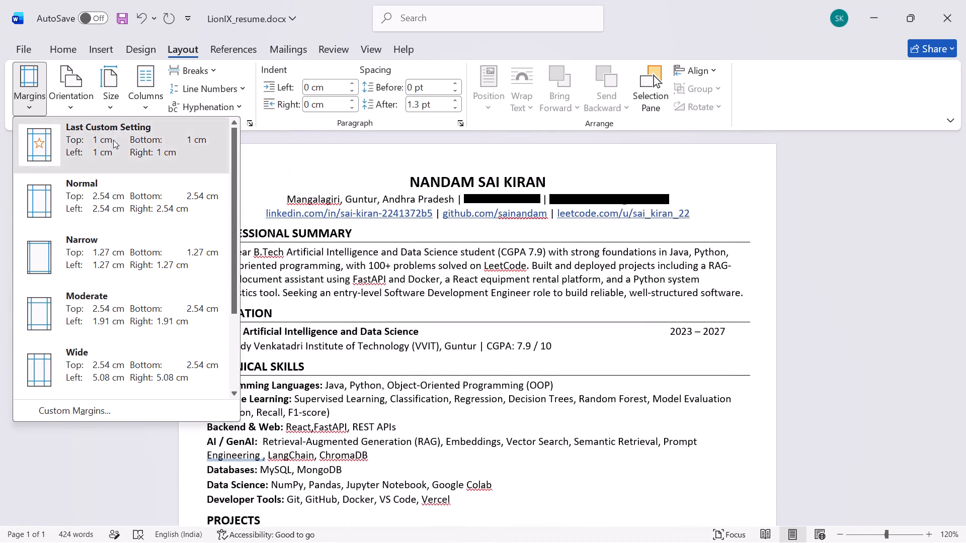
pyautogui.click(35, 107)
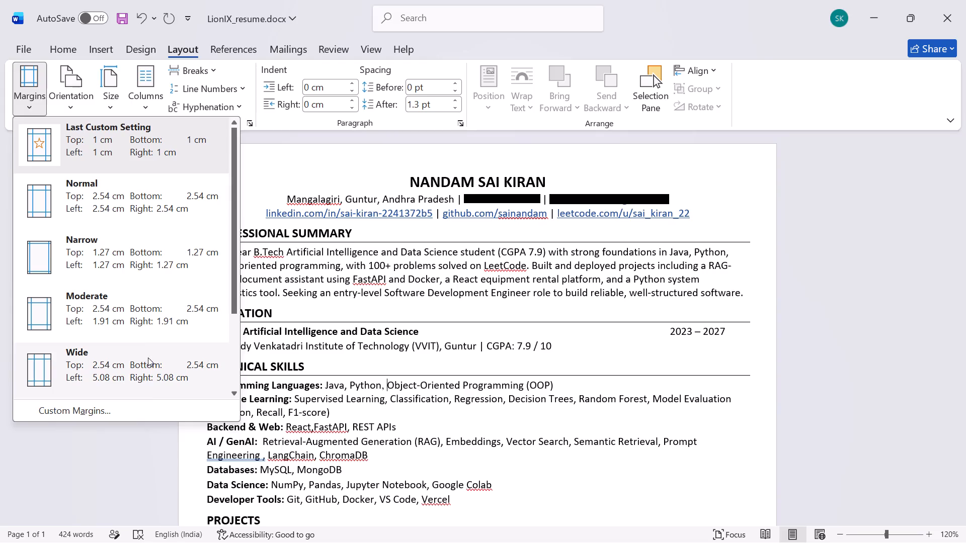
pyautogui.click(146, 404)
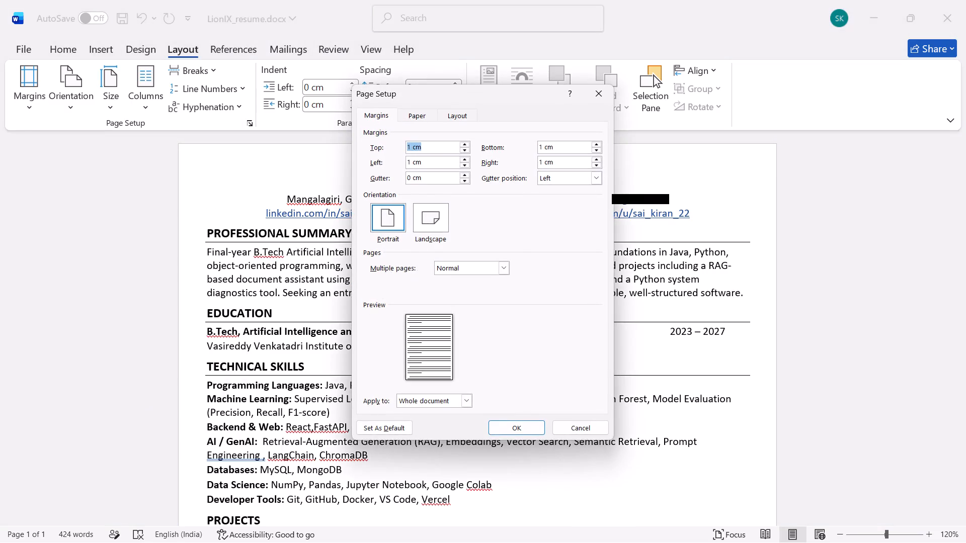
pyautogui.click(467, 144)
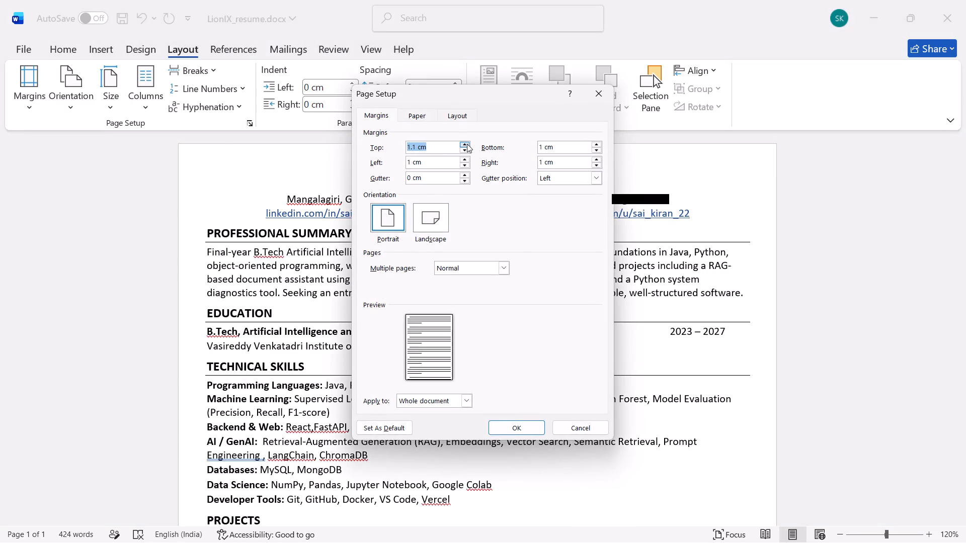
pyautogui.click(598, 143)
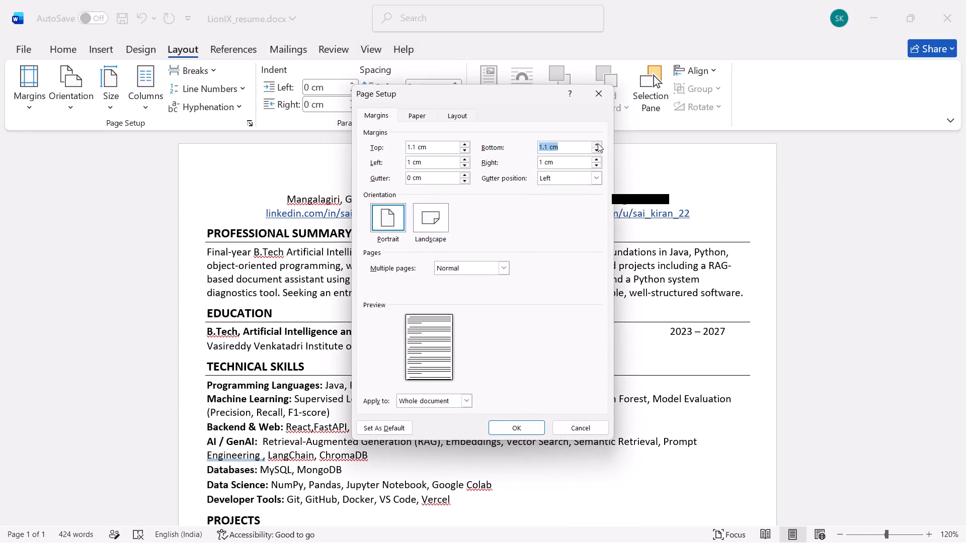
pyautogui.doubleClick(466, 160)
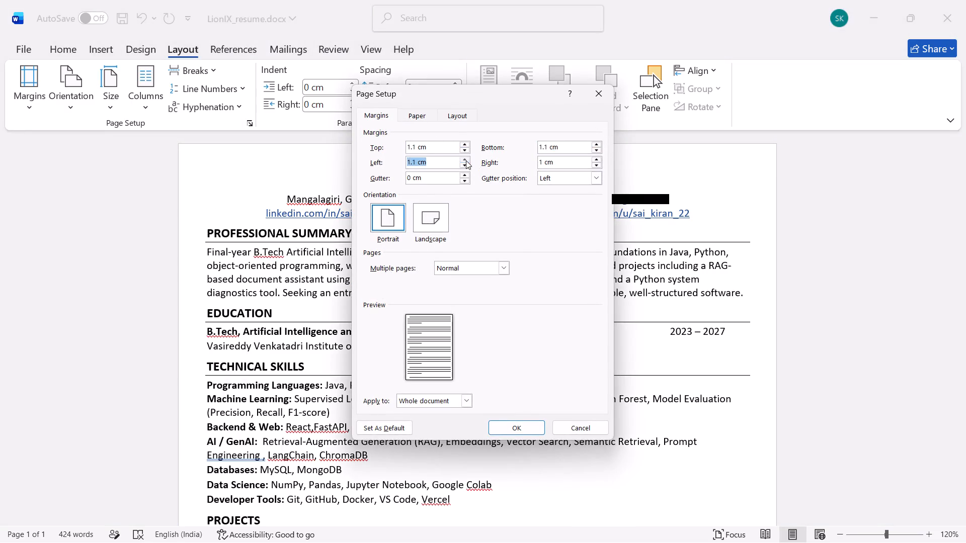
pyautogui.doubleClick(598, 158)
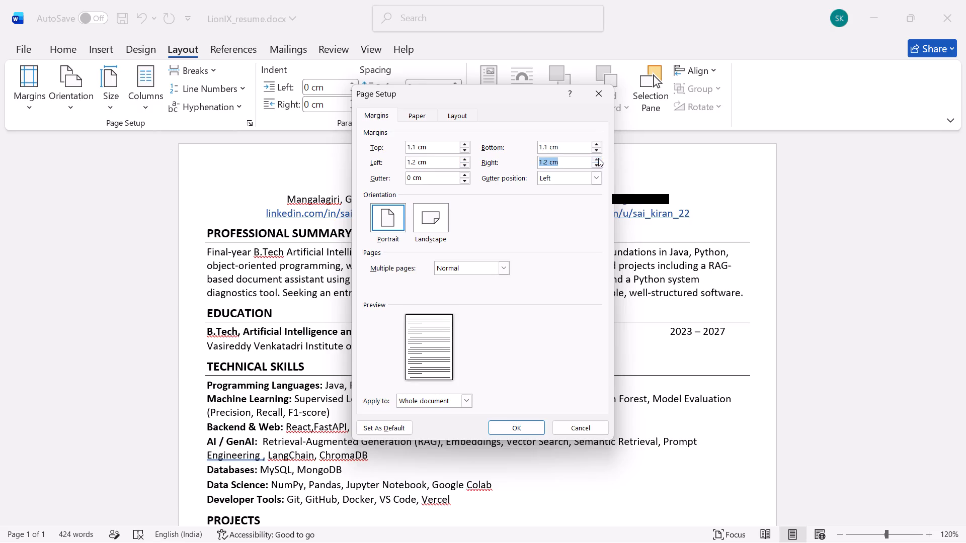
pyautogui.click(531, 425)
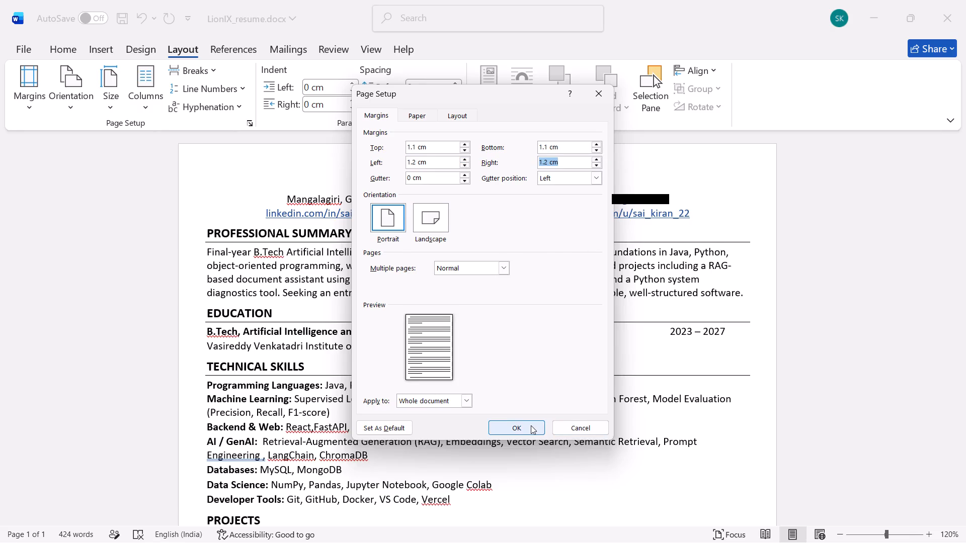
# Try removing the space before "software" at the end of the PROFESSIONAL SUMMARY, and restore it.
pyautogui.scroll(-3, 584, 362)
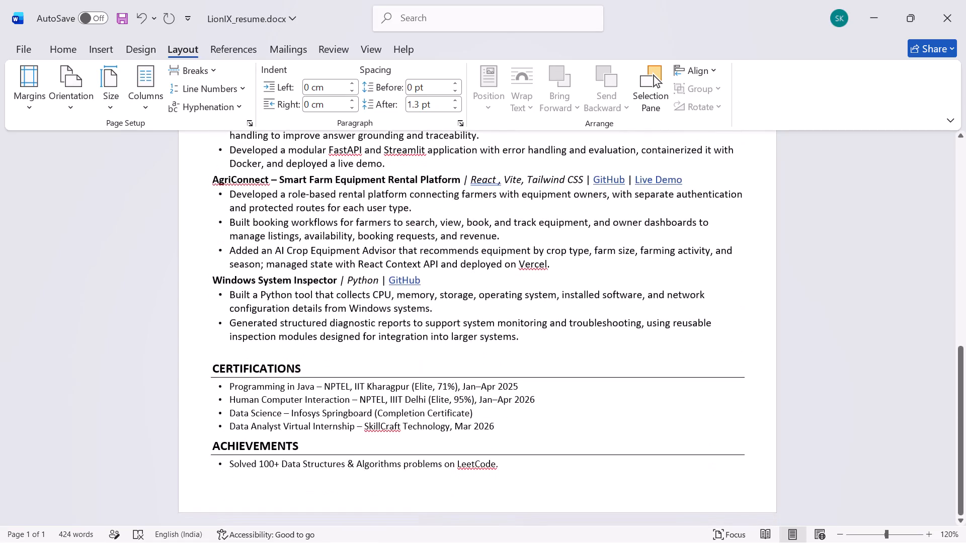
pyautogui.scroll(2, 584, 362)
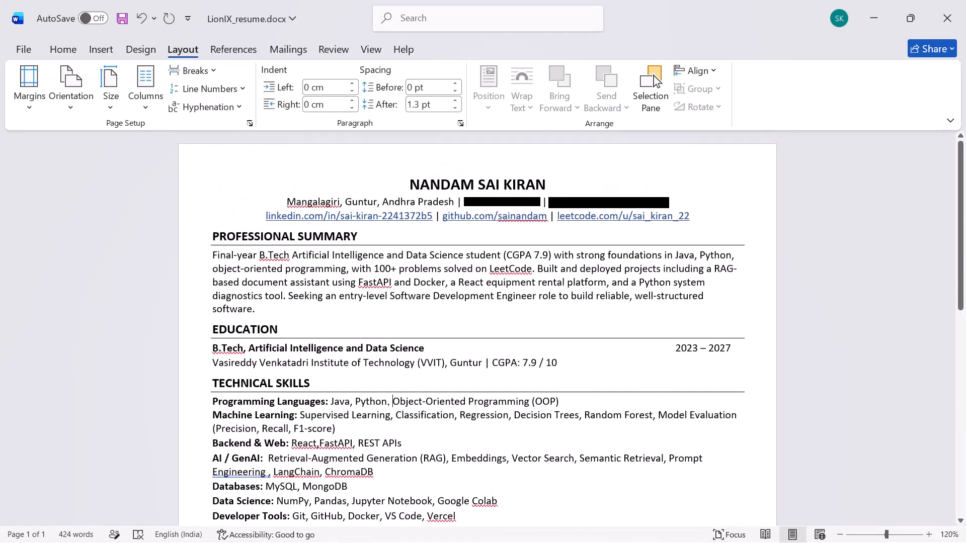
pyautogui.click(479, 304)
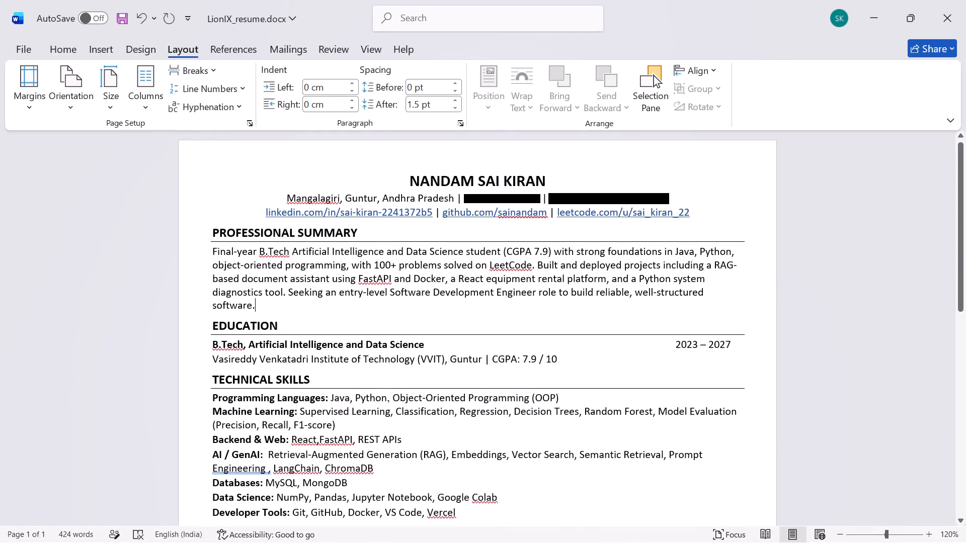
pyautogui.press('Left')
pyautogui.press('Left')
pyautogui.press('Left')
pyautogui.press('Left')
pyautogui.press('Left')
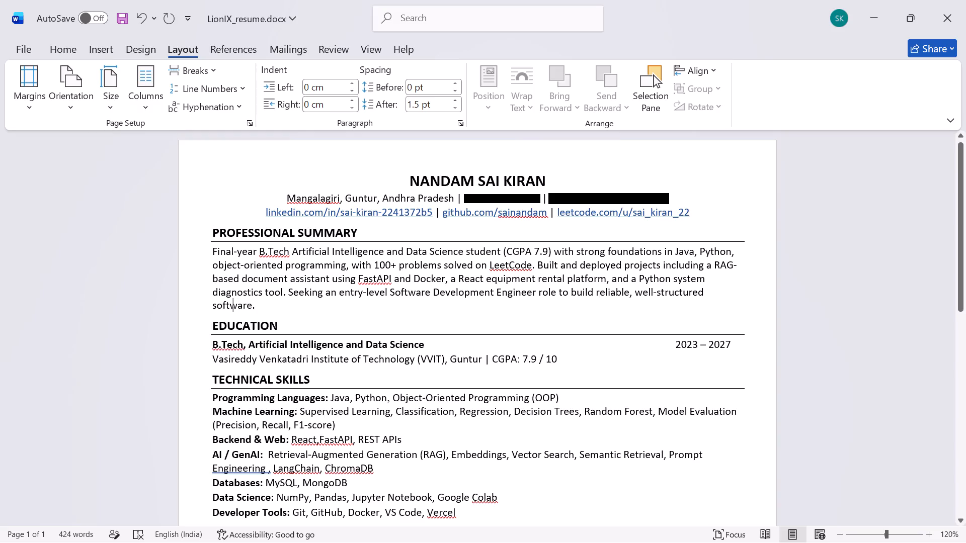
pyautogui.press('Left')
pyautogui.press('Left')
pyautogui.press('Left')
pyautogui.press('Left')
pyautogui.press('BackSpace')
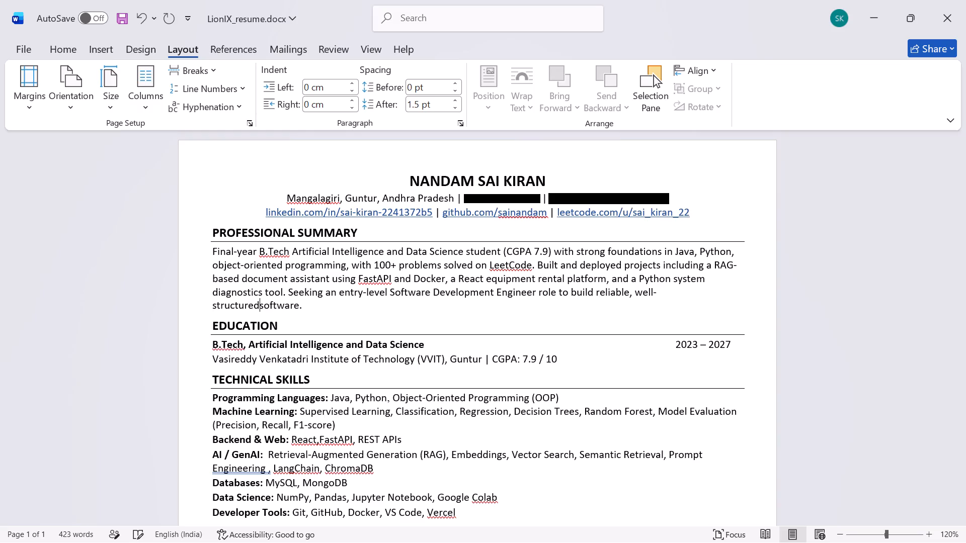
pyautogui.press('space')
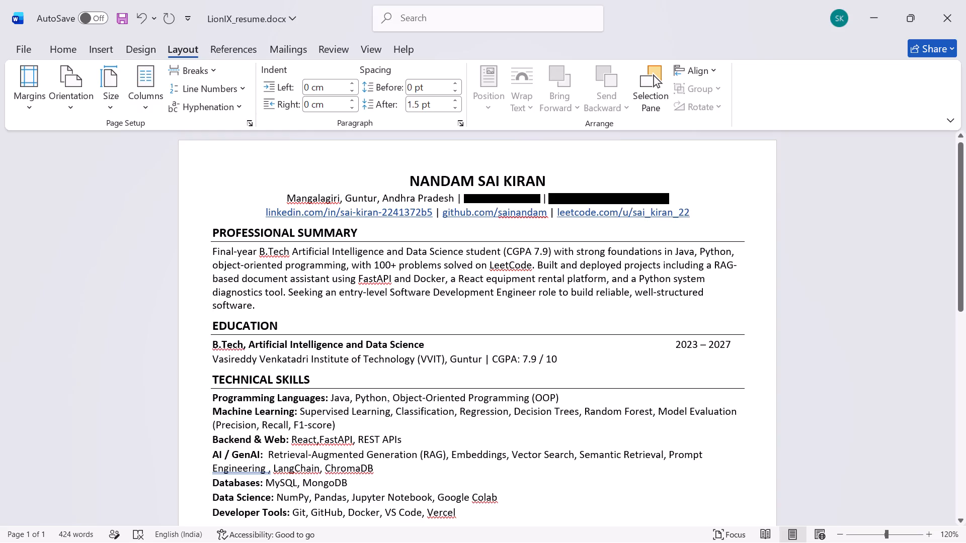
# Set the top and bottom page margins to 1.2 cm for the whole document.
pyautogui.scroll(-2, 373, 351)
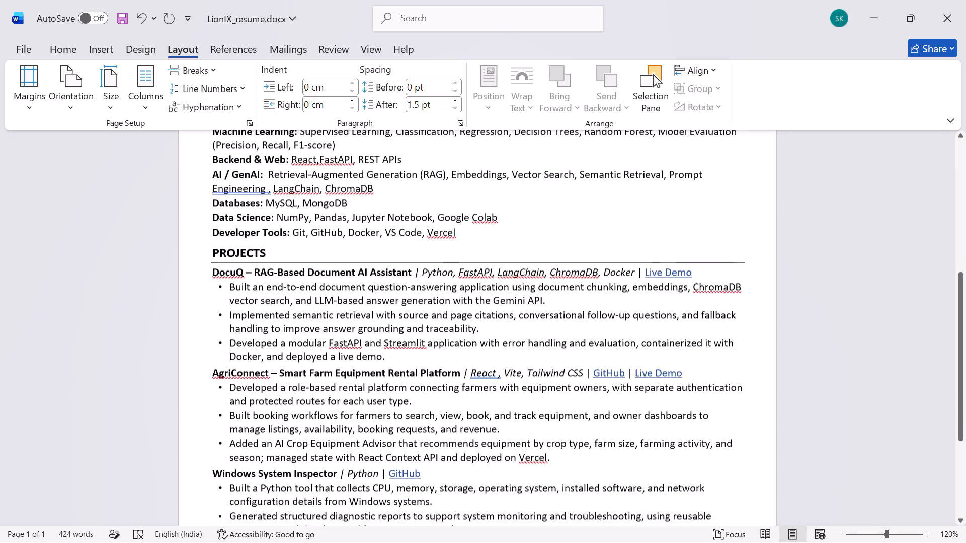
pyautogui.scroll(-2, 373, 351)
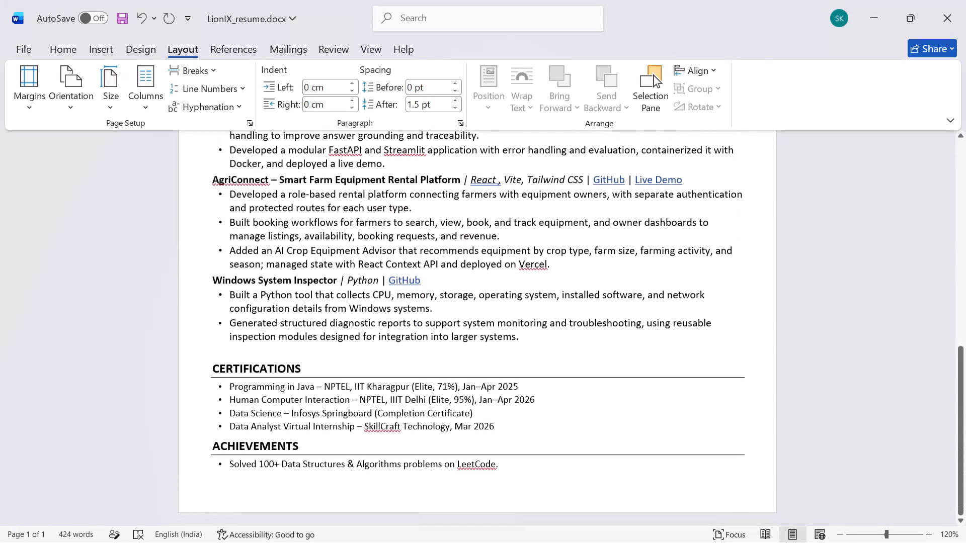
pyautogui.scroll(-1, 373, 351)
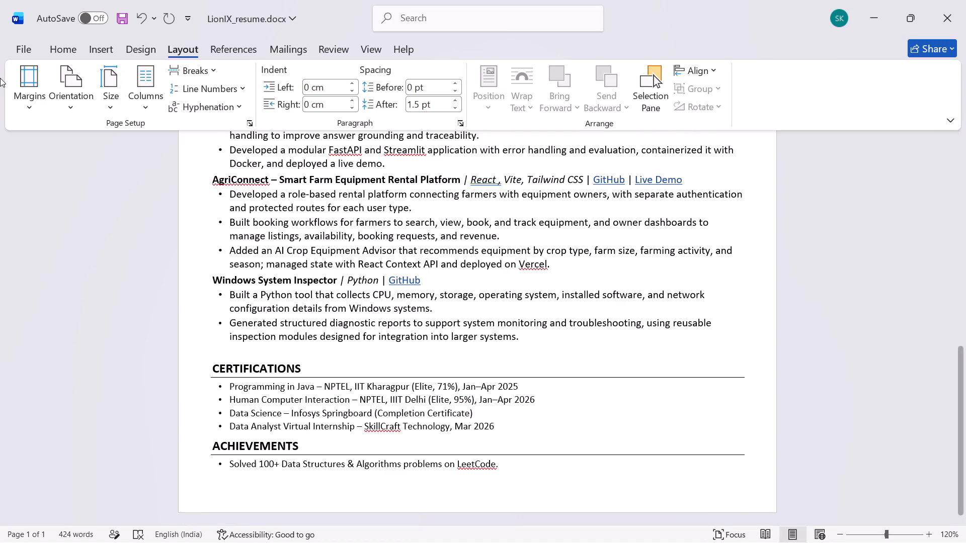
pyautogui.click(22, 103)
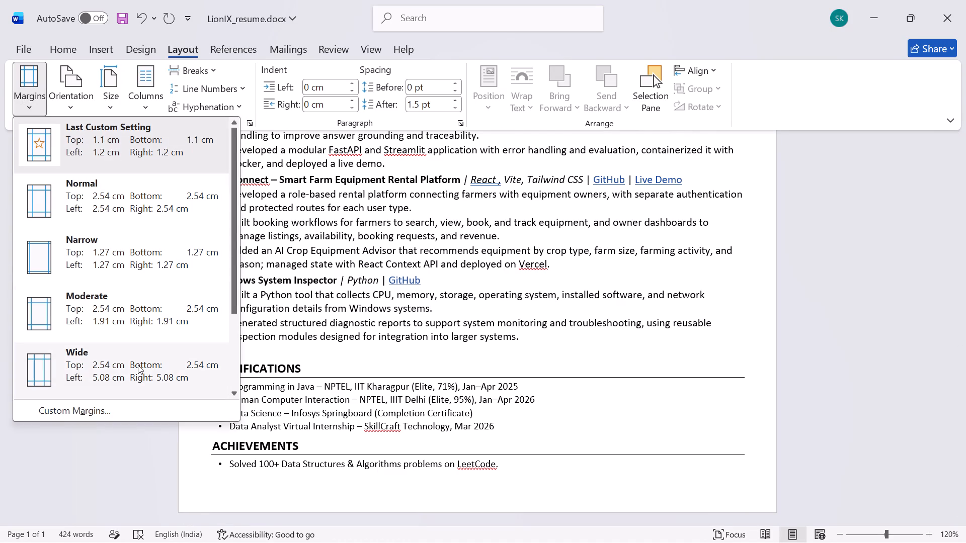
pyautogui.click(150, 411)
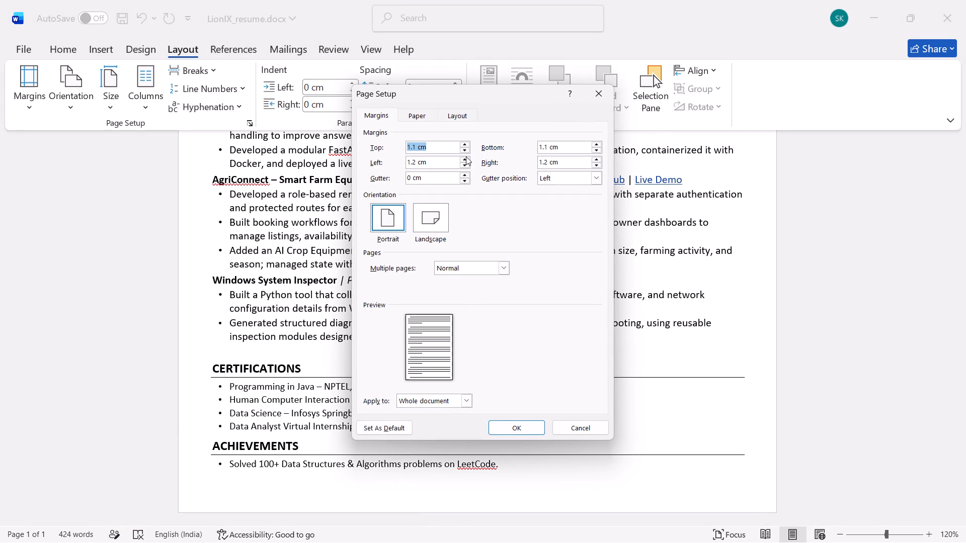
pyautogui.click(467, 142)
pyautogui.click(594, 145)
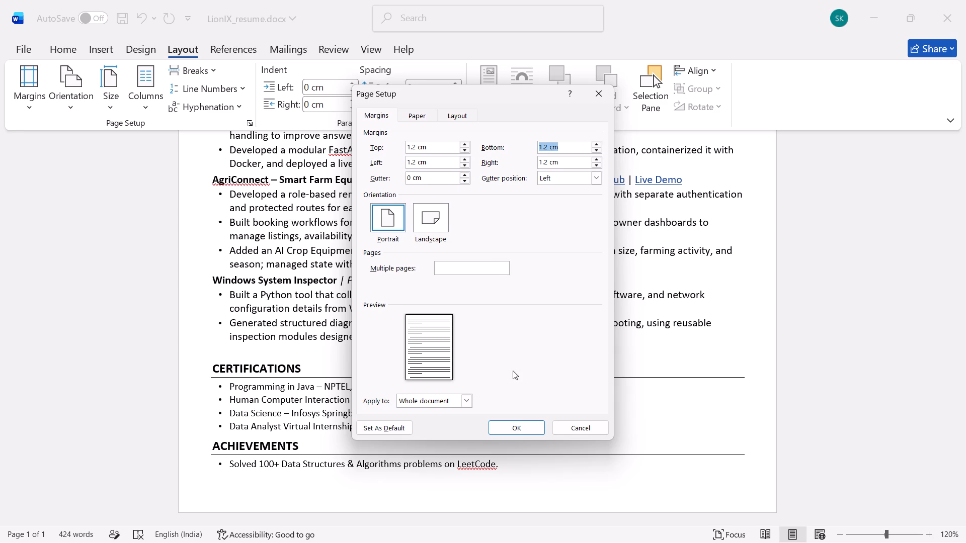
pyautogui.click(520, 435)
# Examine the page fit from EDUCATION to the end of ACHIEVEMENTS and check the last custom margin setting.
pyautogui.scroll(-2, 520, 435)
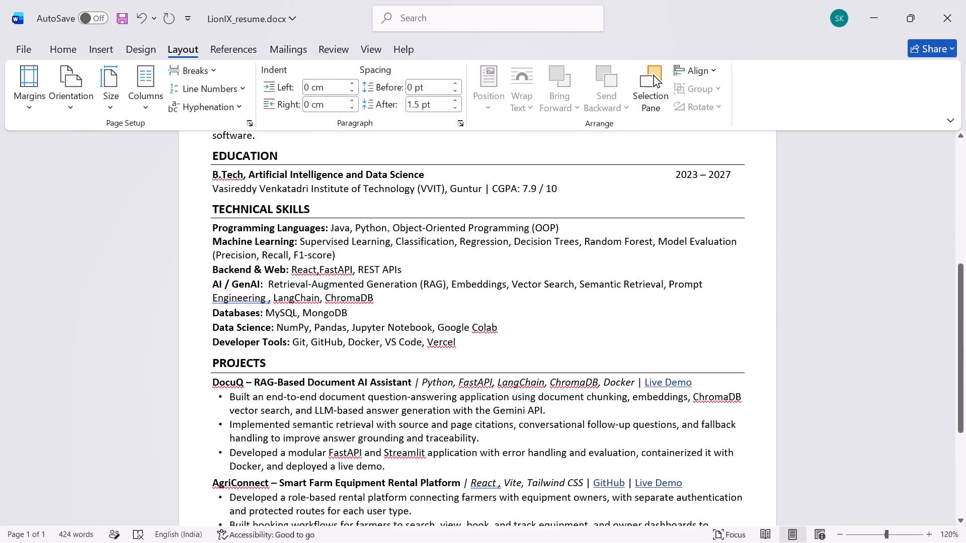
pyautogui.scroll(-2, 520, 435)
pyautogui.click(33, 110)
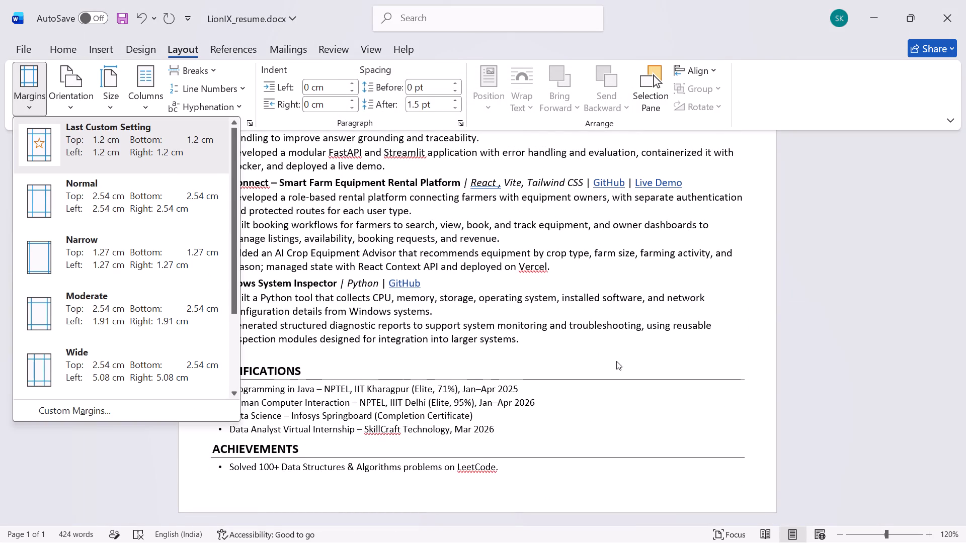
pyautogui.click(616, 361)
pyautogui.scroll(2, 616, 361)
pyautogui.scroll(-4, 616, 361)
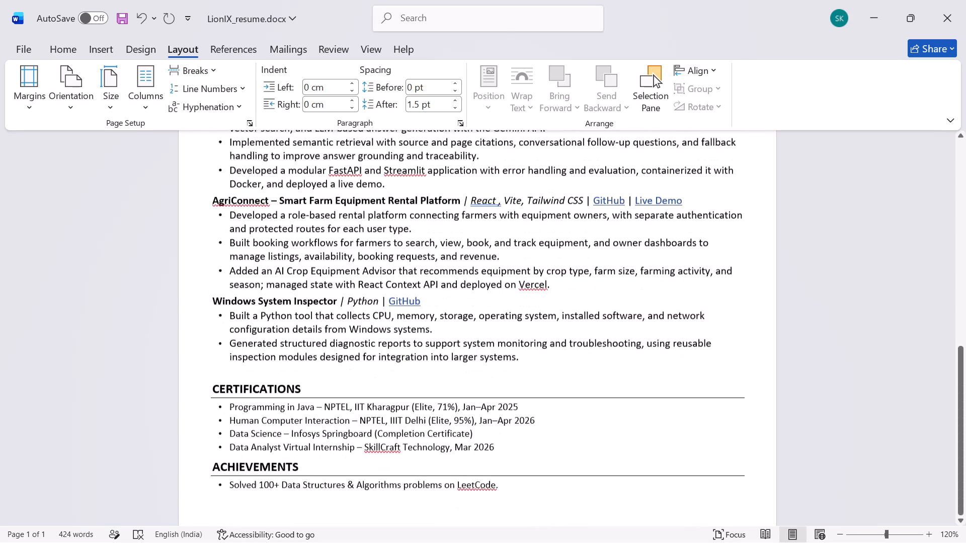
# Set the font size of the LeetCode bullet under ACHIEVEMENTS to 11.
pyautogui.moveTo(504, 468); pyautogui.dragTo(199, 511)
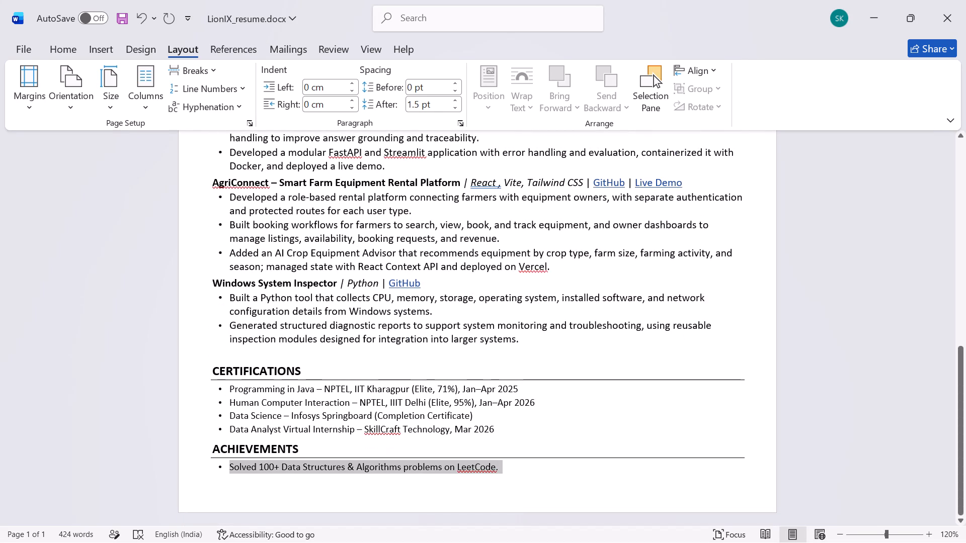
pyautogui.moveTo(199, 511); pyautogui.dragTo(204, 504)
pyautogui.click(303, 460)
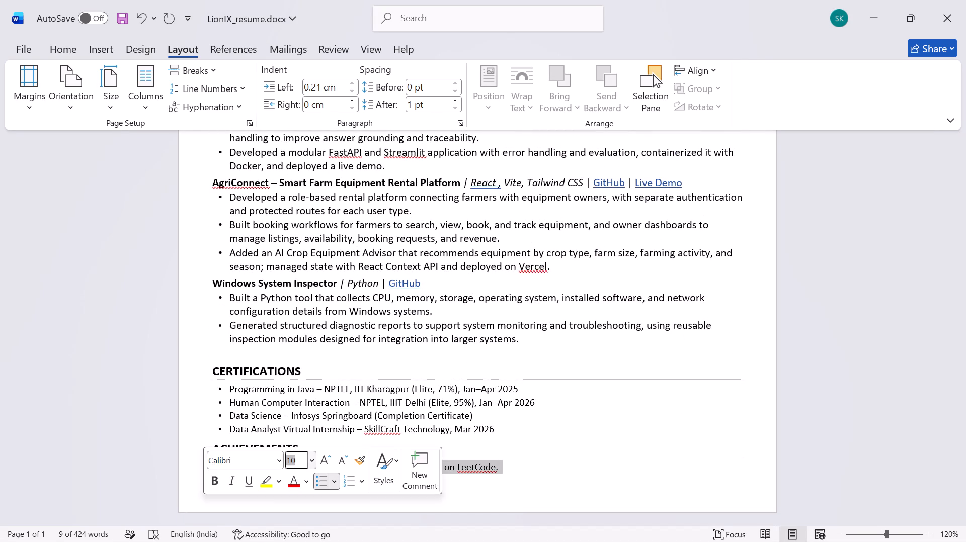
pyautogui.press('BackSpace')
pyautogui.write('11')
pyautogui.press('Return')
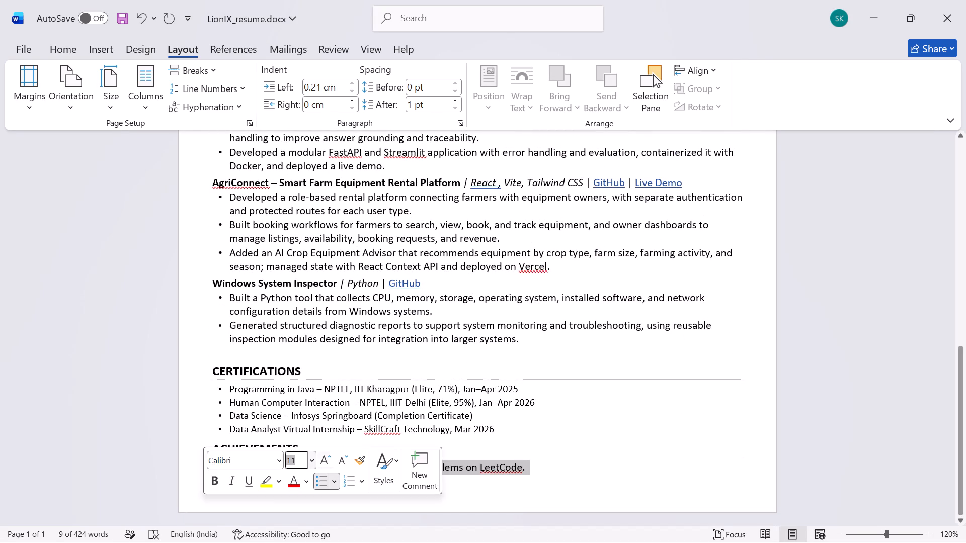
# Set the font size of all four bullets under CERTIFICATIONS to 11.
pyautogui.moveTo(494, 429); pyautogui.dragTo(249, 390)
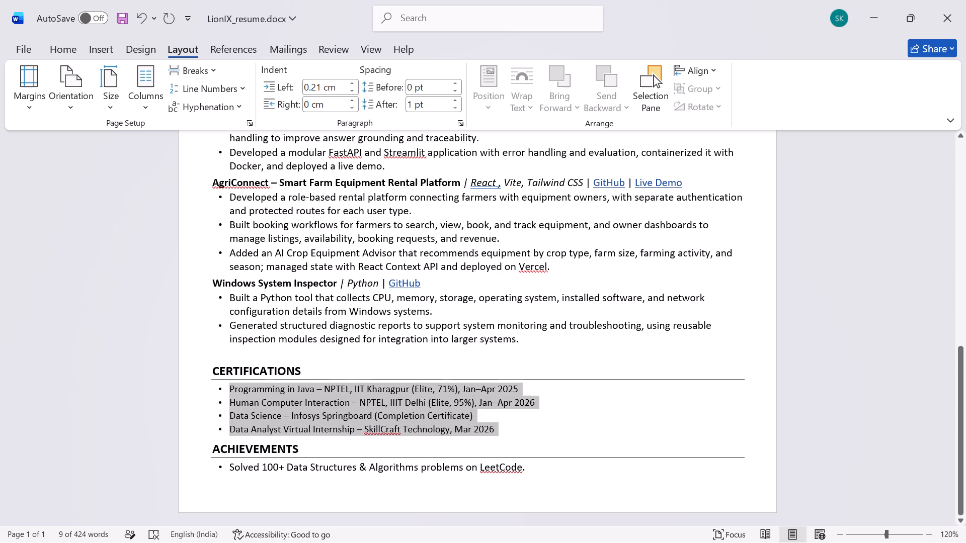
pyautogui.moveTo(249, 390); pyautogui.dragTo(236, 389)
pyautogui.click(334, 350)
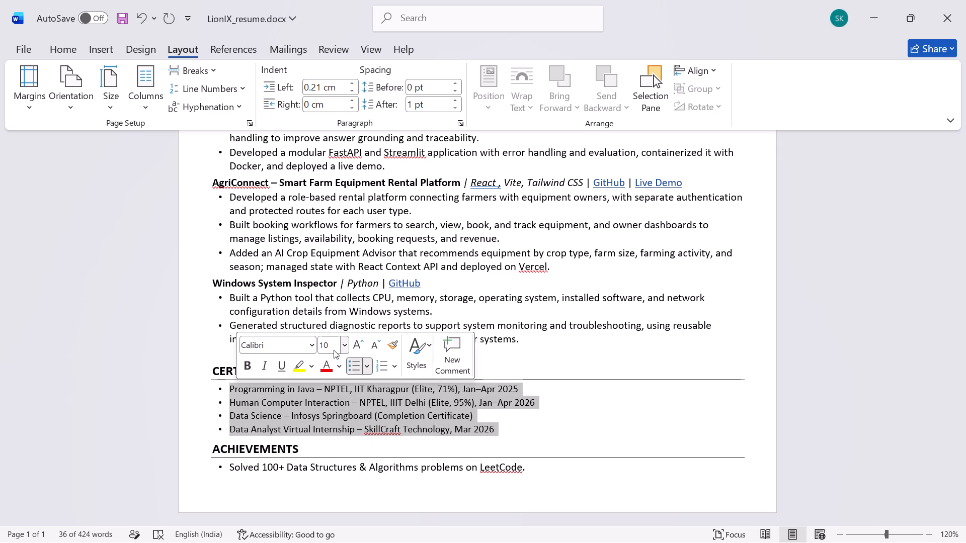
pyautogui.click(332, 345)
pyautogui.press('BackSpace')
pyautogui.write('11')
pyautogui.press('Return')
pyautogui.click(568, 432)
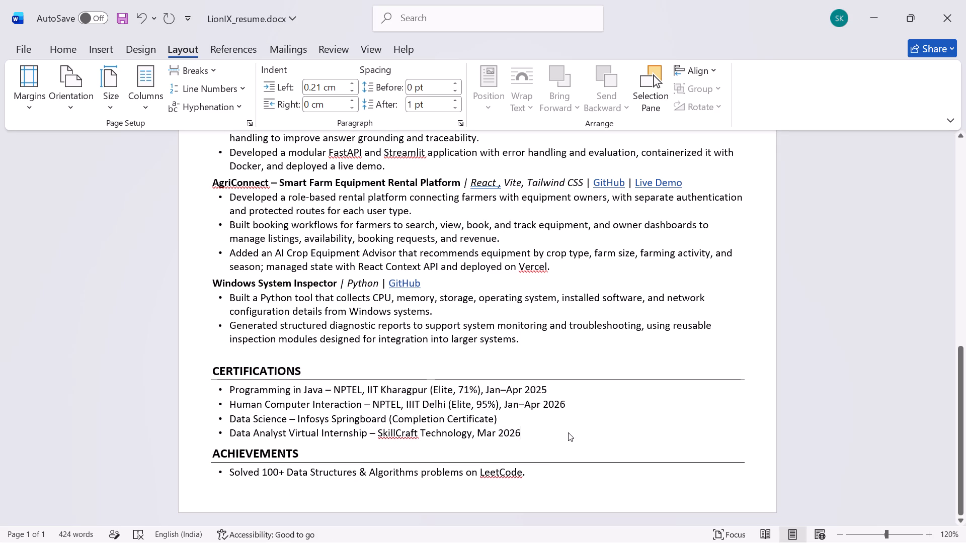
# Examine the page fit and content of the resume from ACHIEVEMENTS back up to the name header.
pyautogui.scroll(1, 504, 343)
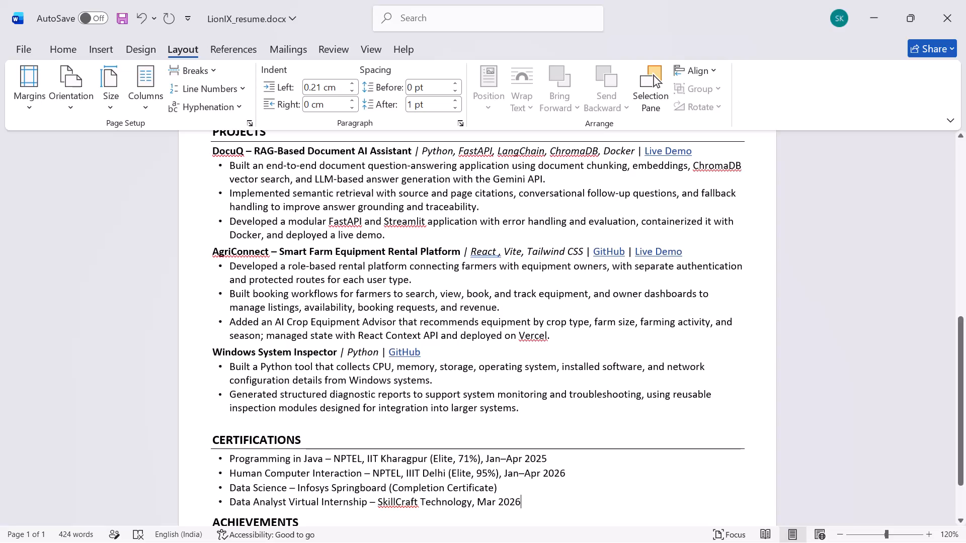
pyautogui.scroll(-1, 504, 343)
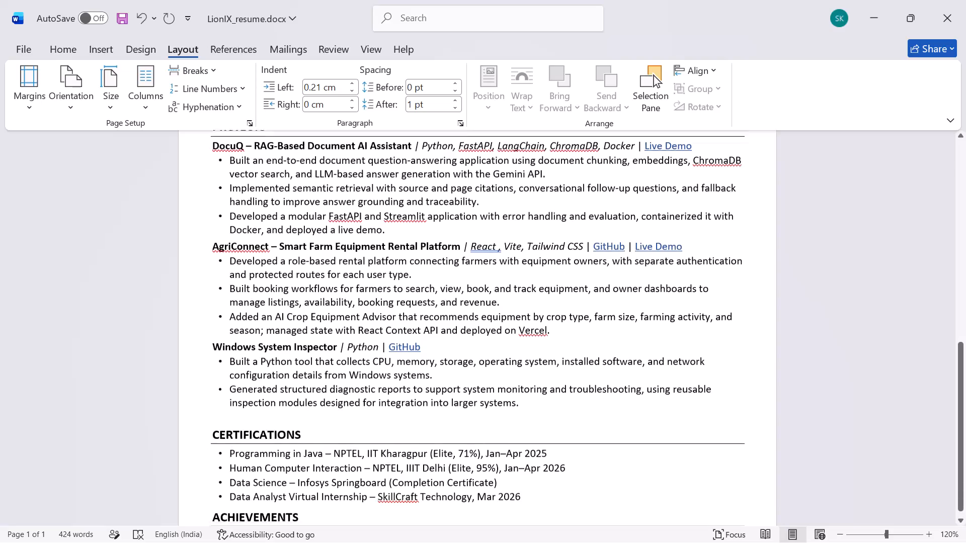
pyautogui.scroll(-1, 504, 343)
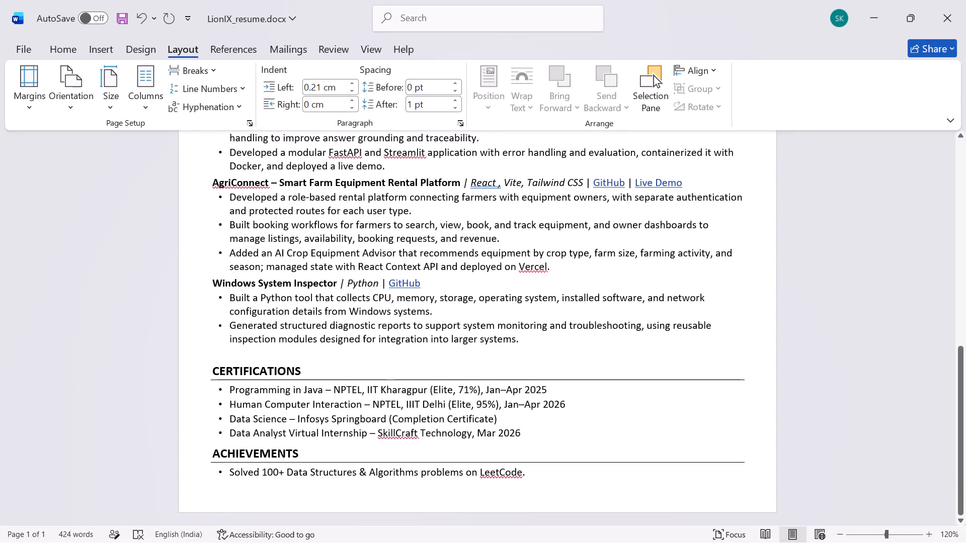
pyautogui.scroll(1, 504, 343)
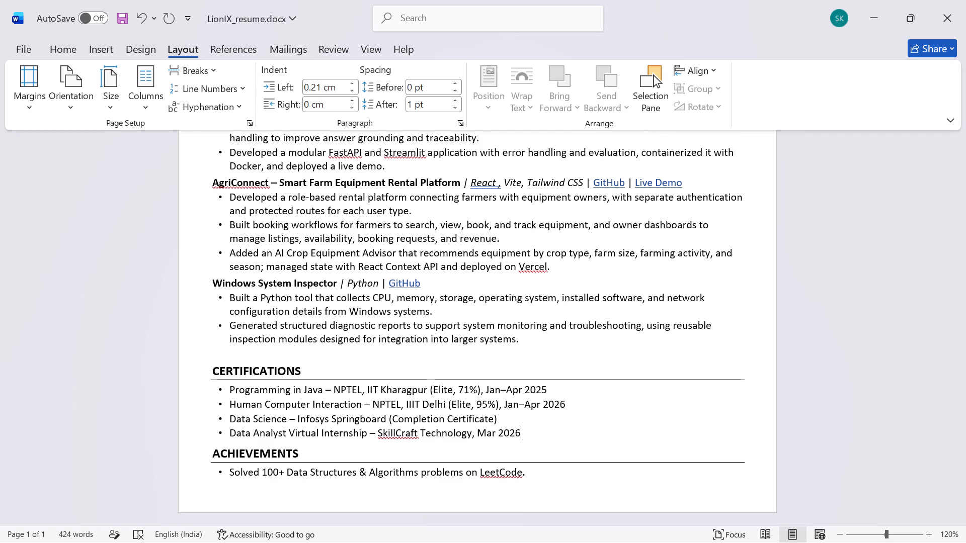
pyautogui.scroll(2, 504, 343)
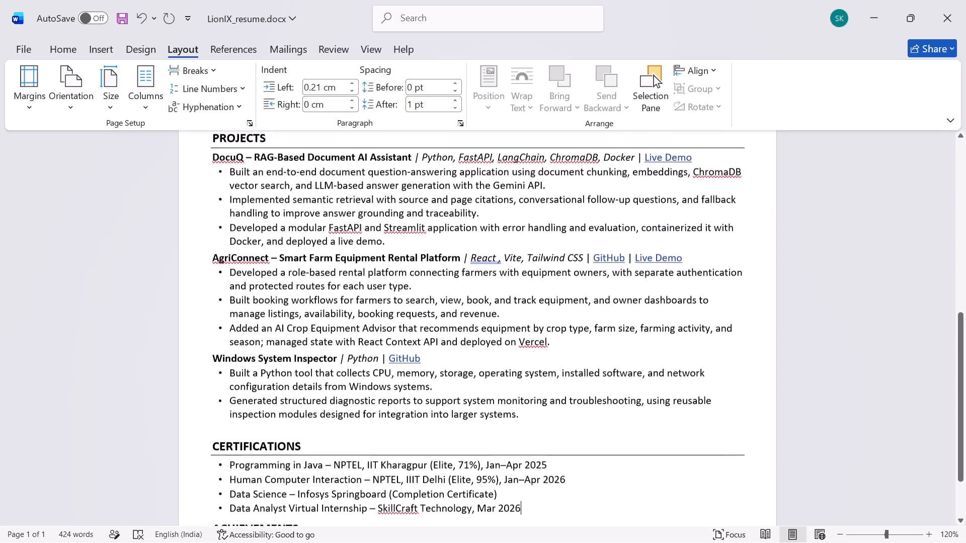
pyautogui.scroll(2, 504, 343)
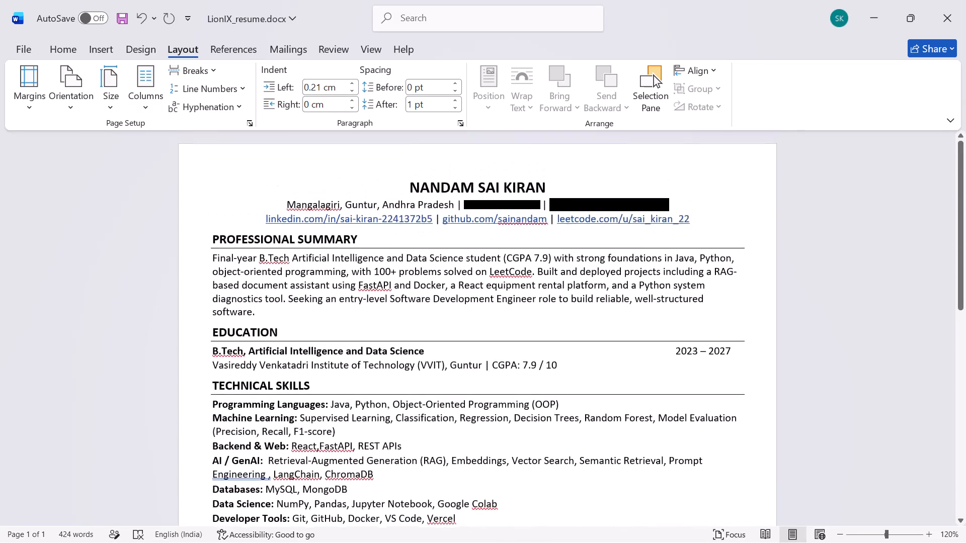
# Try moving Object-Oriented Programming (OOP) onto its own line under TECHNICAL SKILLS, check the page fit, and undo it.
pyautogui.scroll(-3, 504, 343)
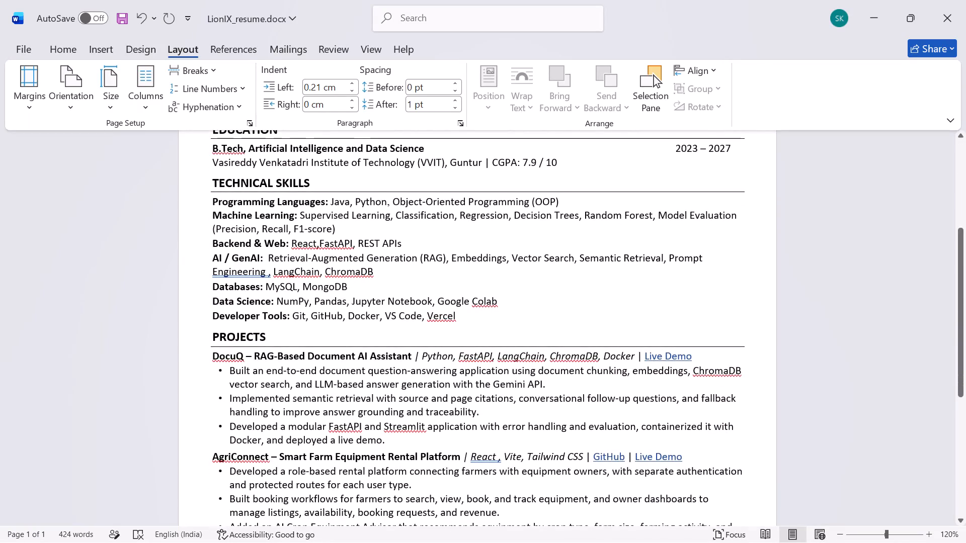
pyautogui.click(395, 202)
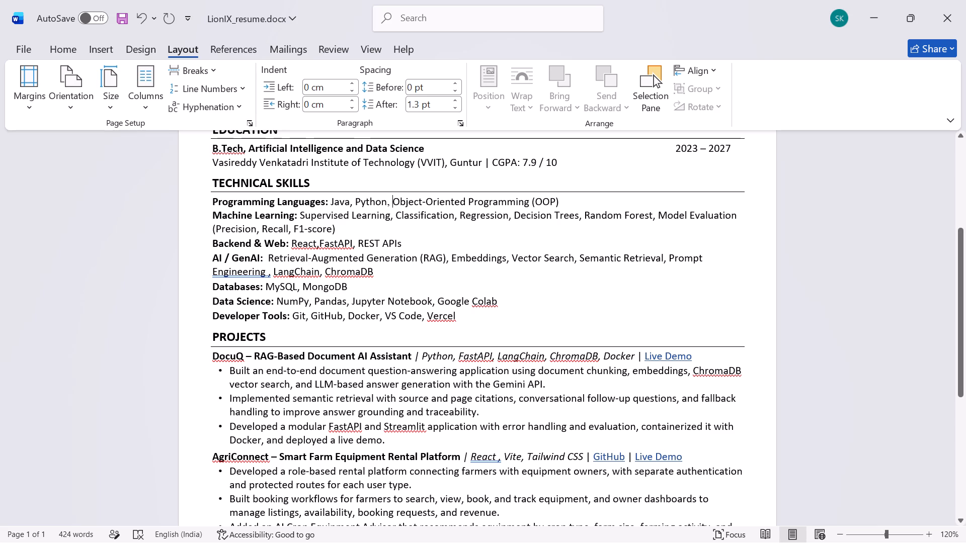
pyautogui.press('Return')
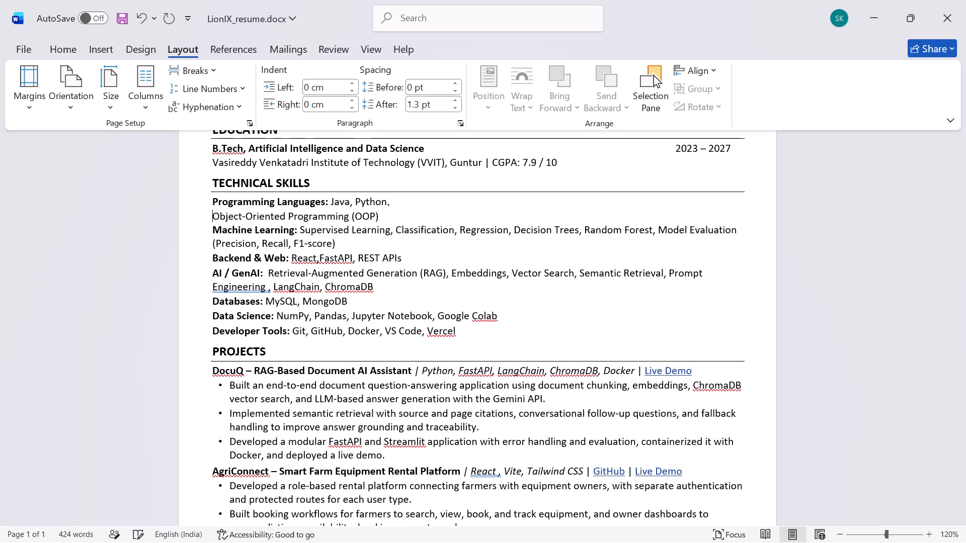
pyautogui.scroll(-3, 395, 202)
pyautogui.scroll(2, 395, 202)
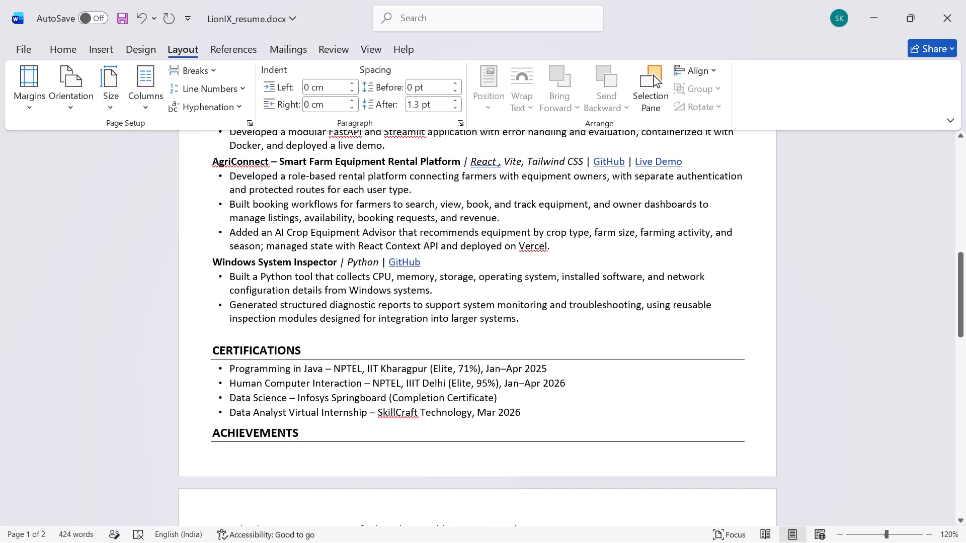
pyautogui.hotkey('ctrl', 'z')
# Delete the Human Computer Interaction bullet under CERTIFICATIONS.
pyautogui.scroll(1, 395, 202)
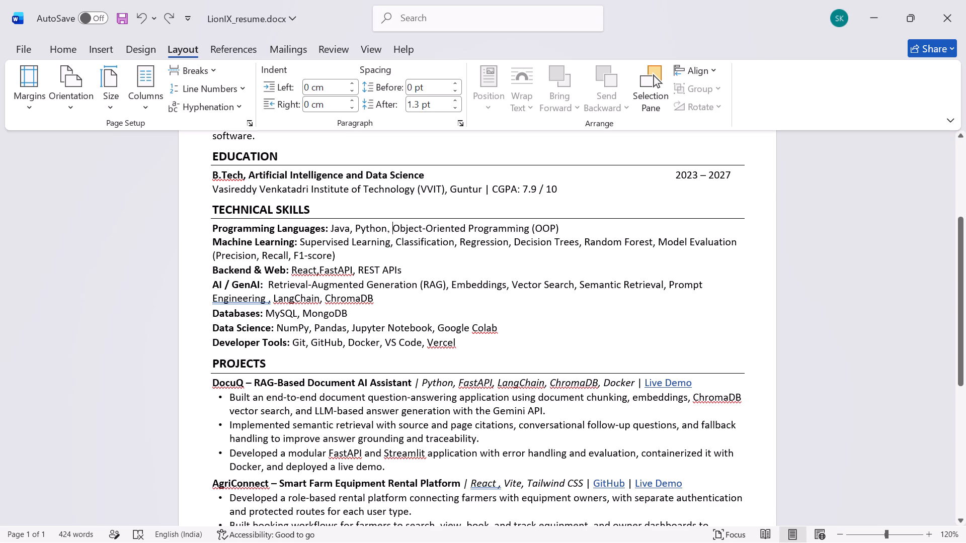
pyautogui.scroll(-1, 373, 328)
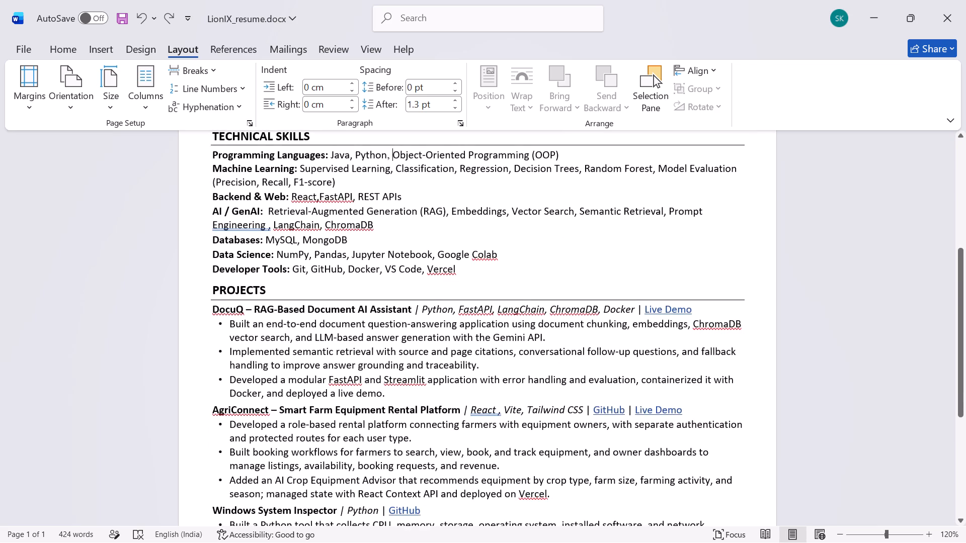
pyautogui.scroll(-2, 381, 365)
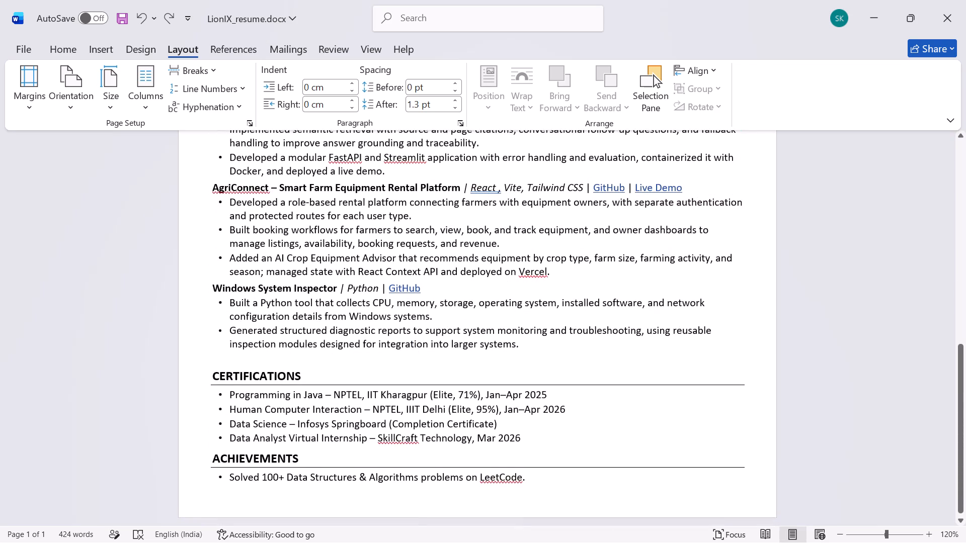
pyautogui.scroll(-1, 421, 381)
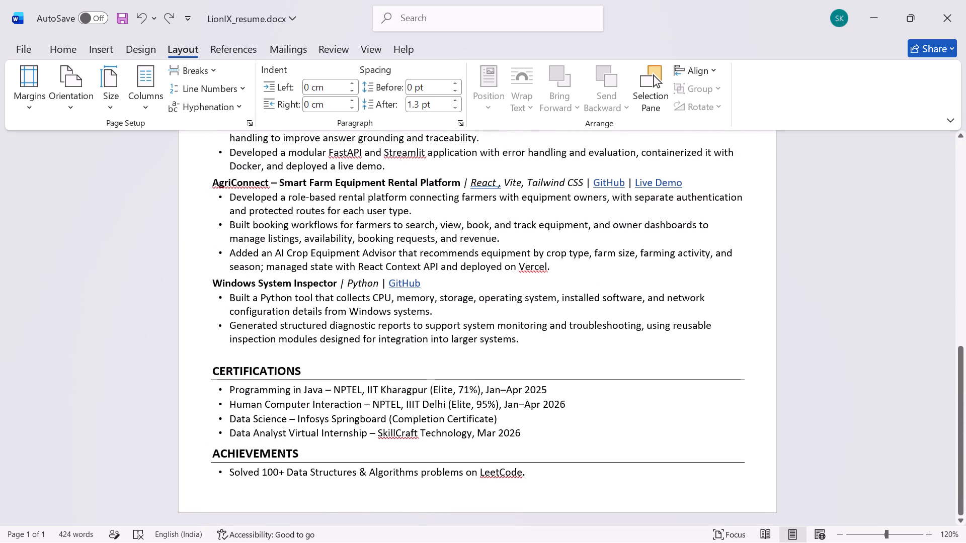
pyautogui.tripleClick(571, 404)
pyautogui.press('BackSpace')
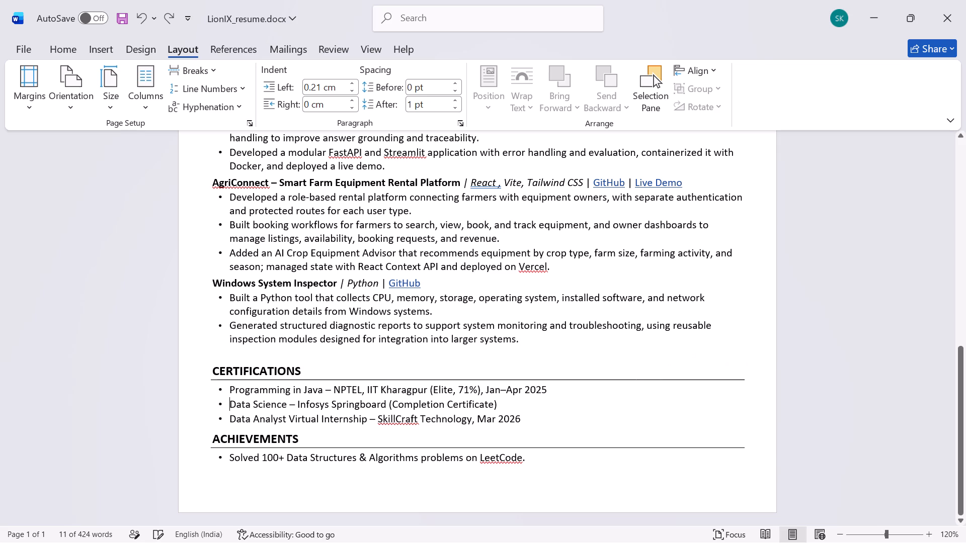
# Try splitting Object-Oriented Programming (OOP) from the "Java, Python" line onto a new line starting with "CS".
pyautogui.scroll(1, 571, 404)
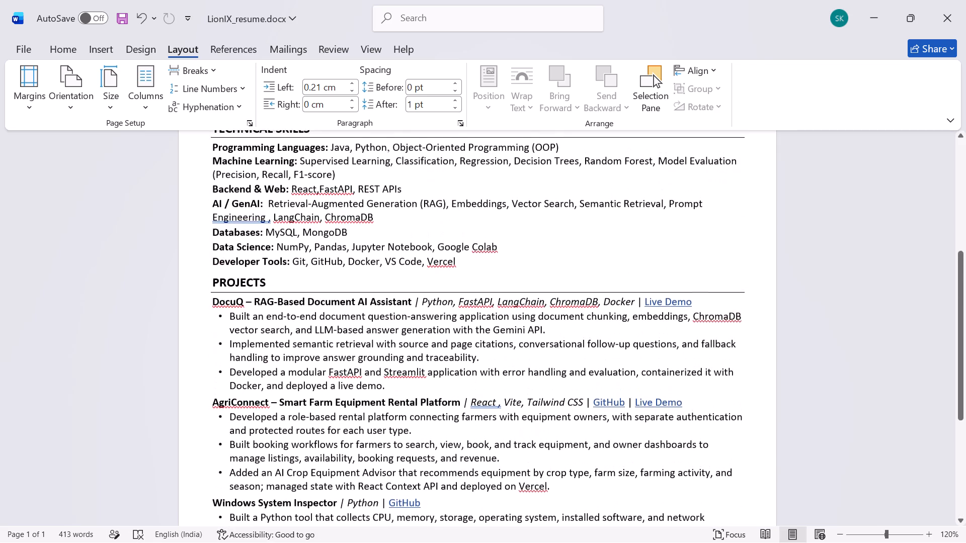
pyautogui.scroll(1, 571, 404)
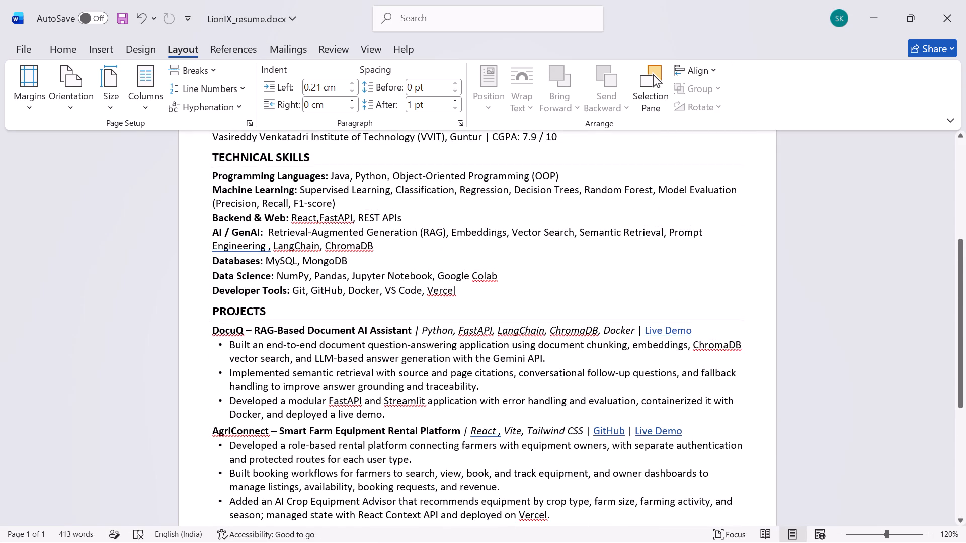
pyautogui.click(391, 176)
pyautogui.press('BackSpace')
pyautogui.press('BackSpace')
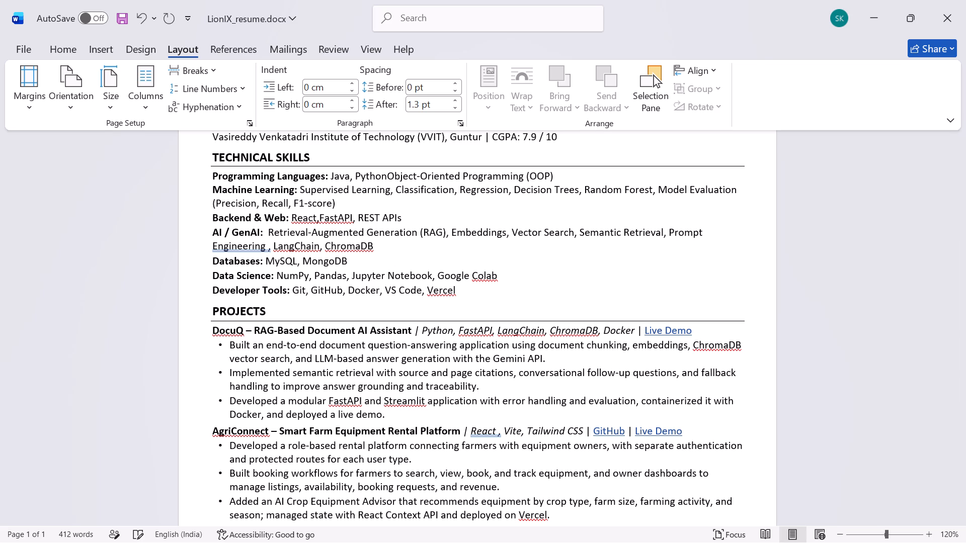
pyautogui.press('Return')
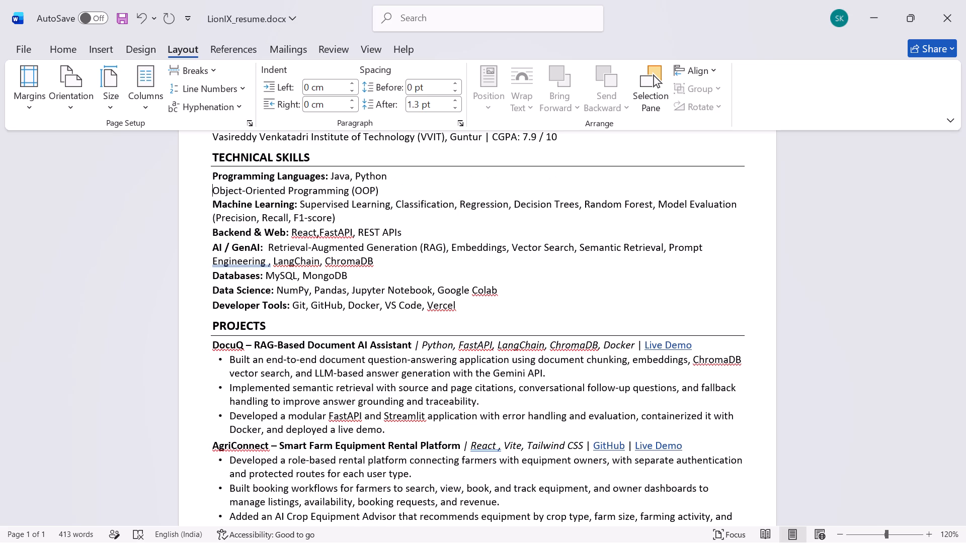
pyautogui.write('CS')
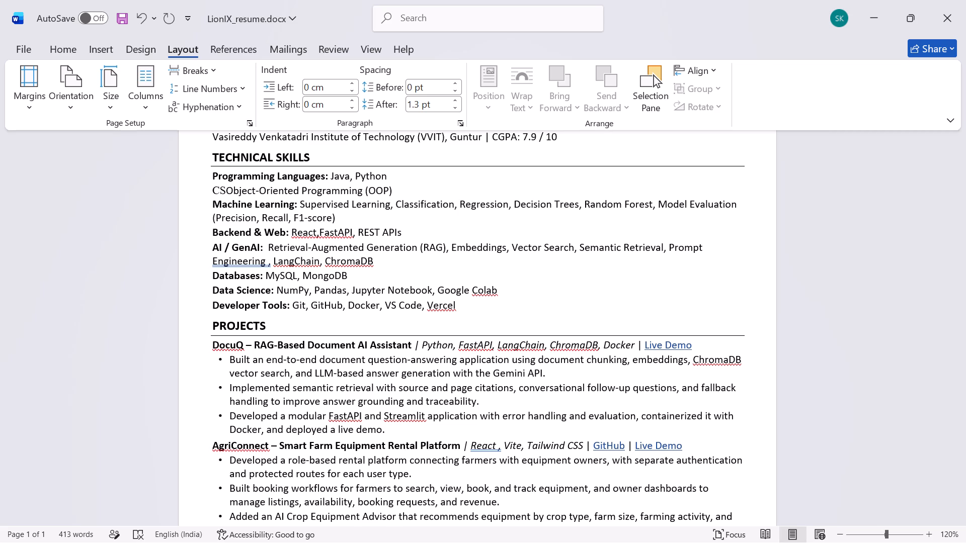
# Undo the recent edits step by step back to the version with a separate "Core CS:" line under TECHNICAL SKILLS.
pyautogui.hotkey('ctrl', 'z')
pyautogui.hotkey('ctrl', 'z')
pyautogui.hotkey('ctrl', 'z')
pyautogui.hotkey('ctrl', 'z')
pyautogui.hotkey('ctrl', 'z')
pyautogui.hotkey('ctrl', 'z')
pyautogui.hotkey('ctrl', 'z')
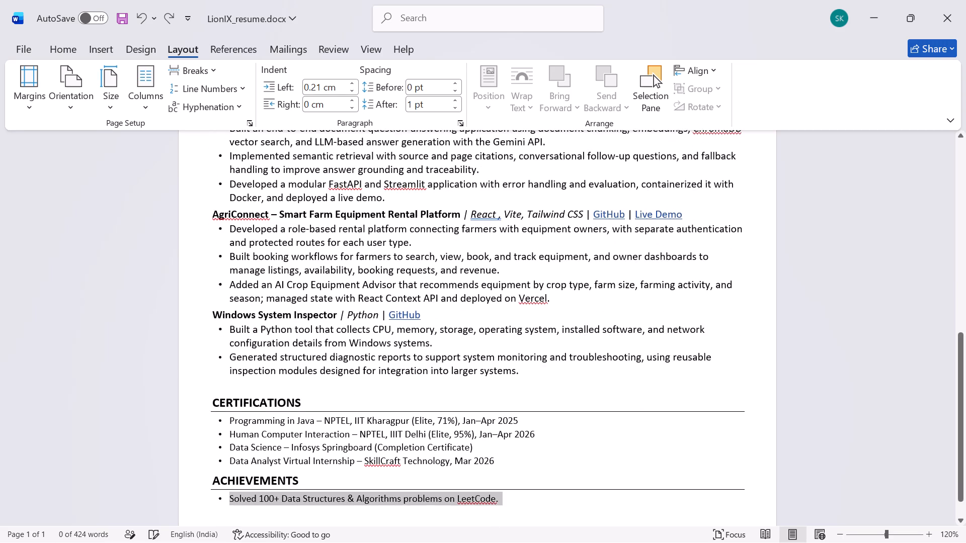
pyautogui.hotkey('ctrl', 'z')
pyautogui.hotkey('ctrl', 'z')
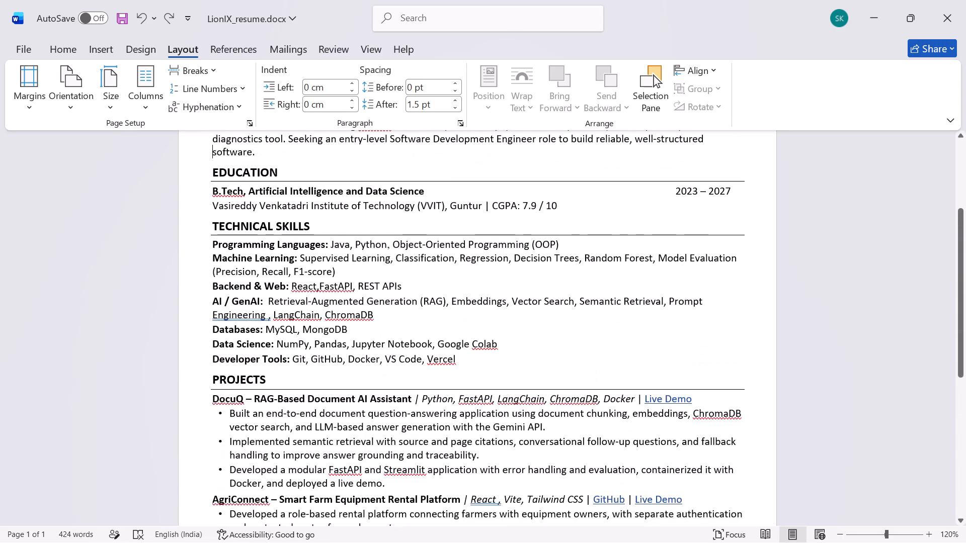
pyautogui.scroll(1, 397, 184)
pyautogui.hotkey('ctrl', 'z')
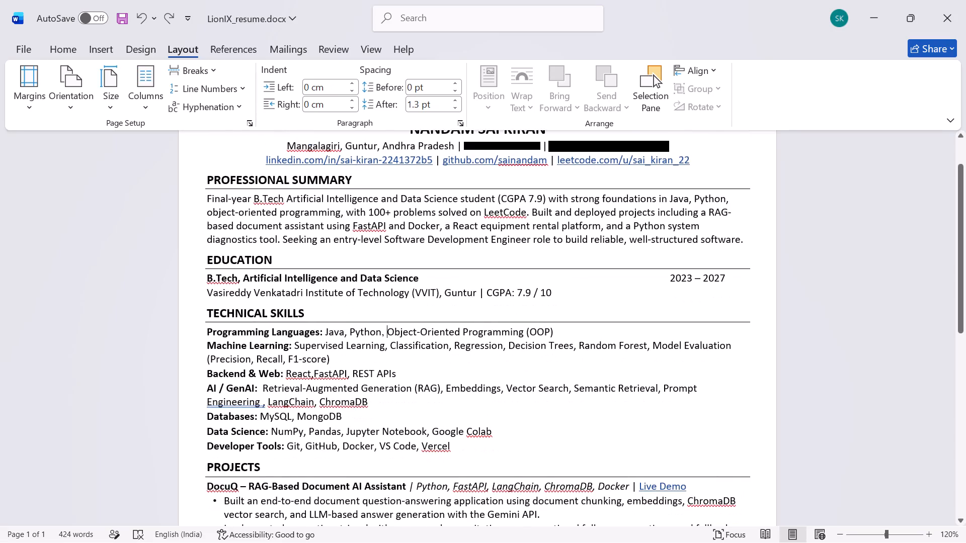
pyautogui.hotkey('ctrl', 'z')
pyautogui.hotkey('ctrl', 'z')
pyautogui.hotkey('ctrl', 'z')
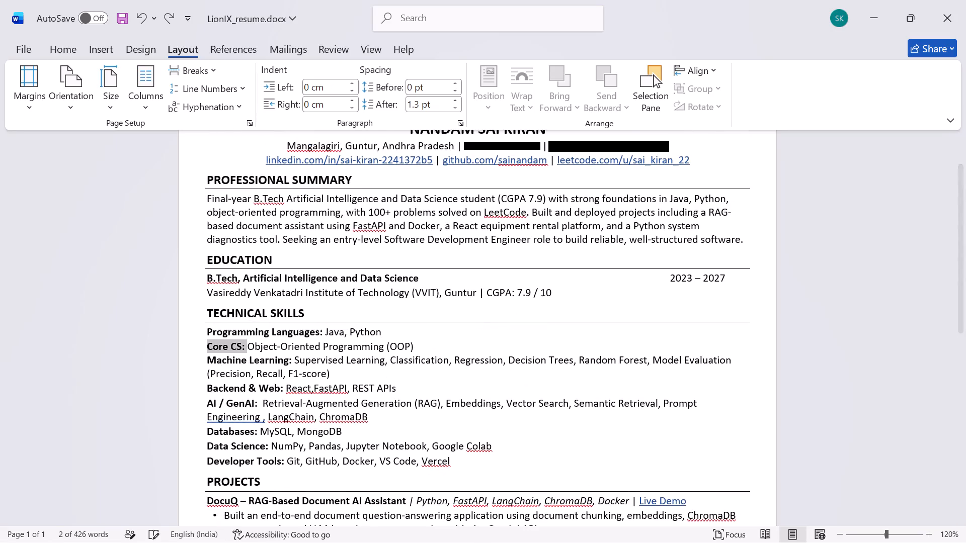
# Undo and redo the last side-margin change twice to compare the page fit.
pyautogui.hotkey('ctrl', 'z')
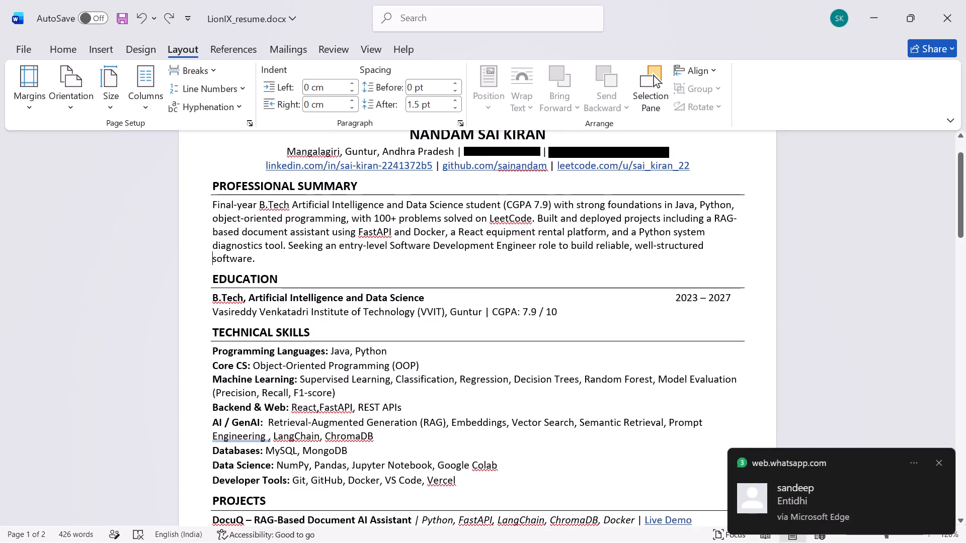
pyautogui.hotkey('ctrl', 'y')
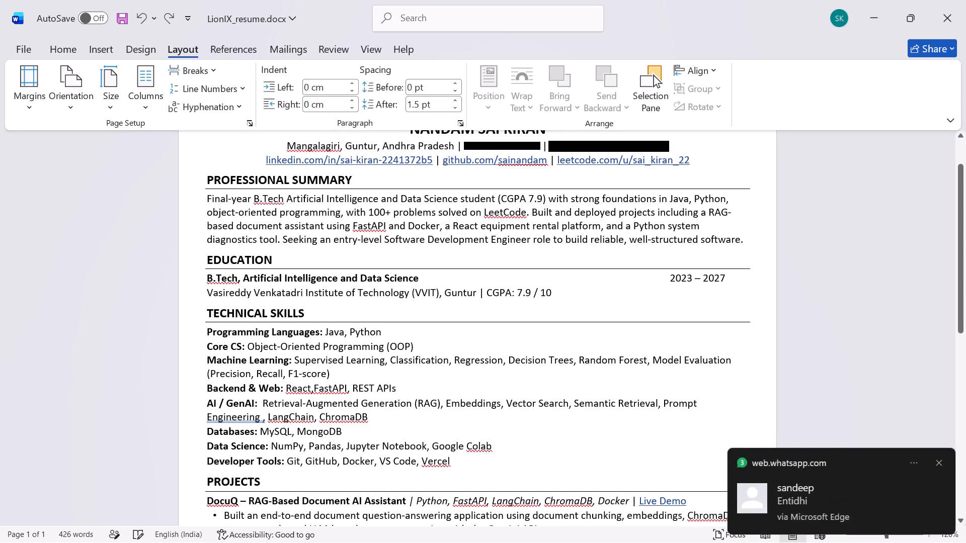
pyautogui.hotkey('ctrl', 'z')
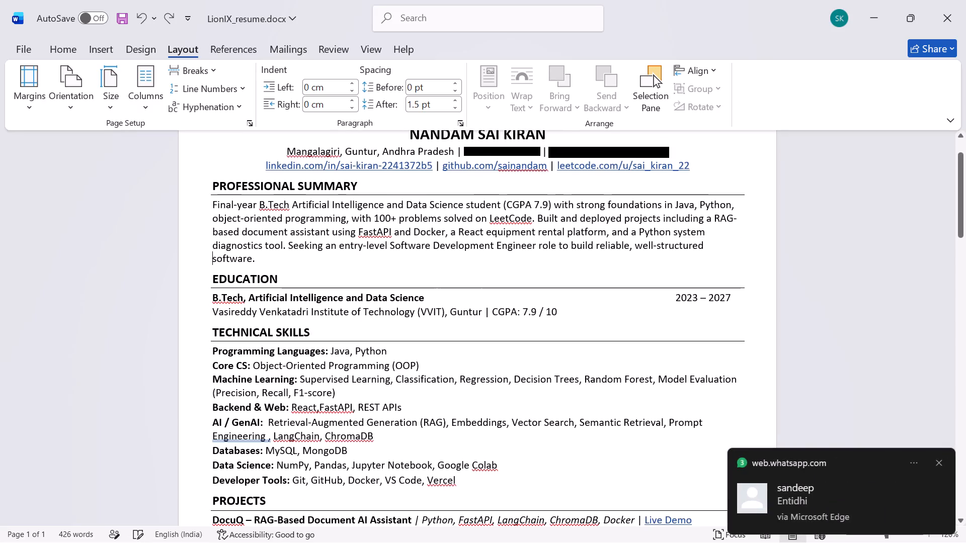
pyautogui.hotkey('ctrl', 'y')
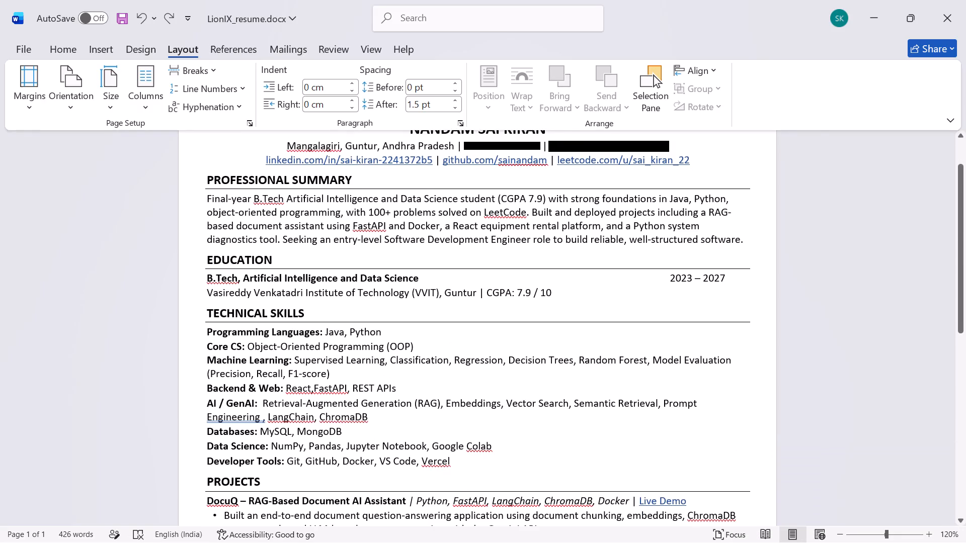
# Delete the Human Computer Interaction bullet under CERTIFICATIONS.
pyautogui.scroll(-1, 432, 304)
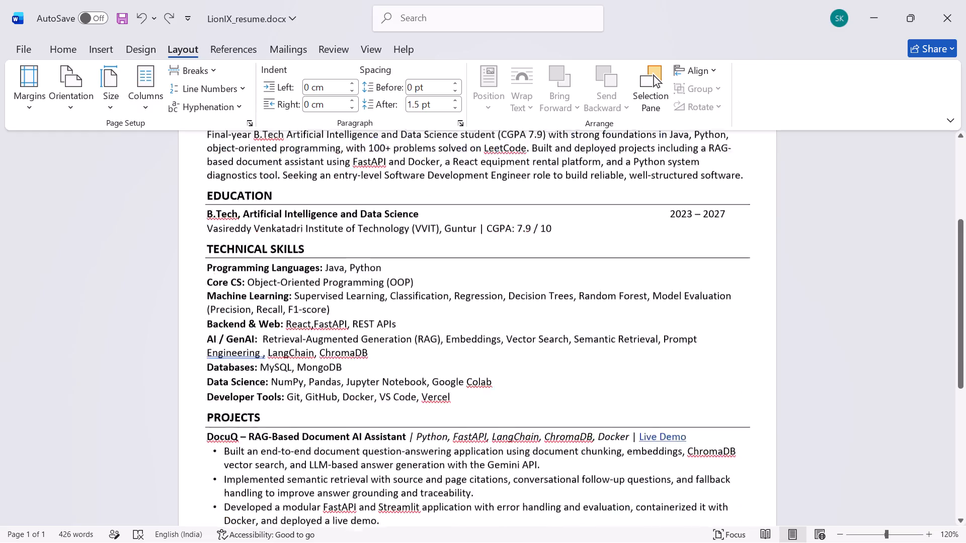
pyautogui.scroll(-3, 437, 302)
pyautogui.scroll(1, 437, 302)
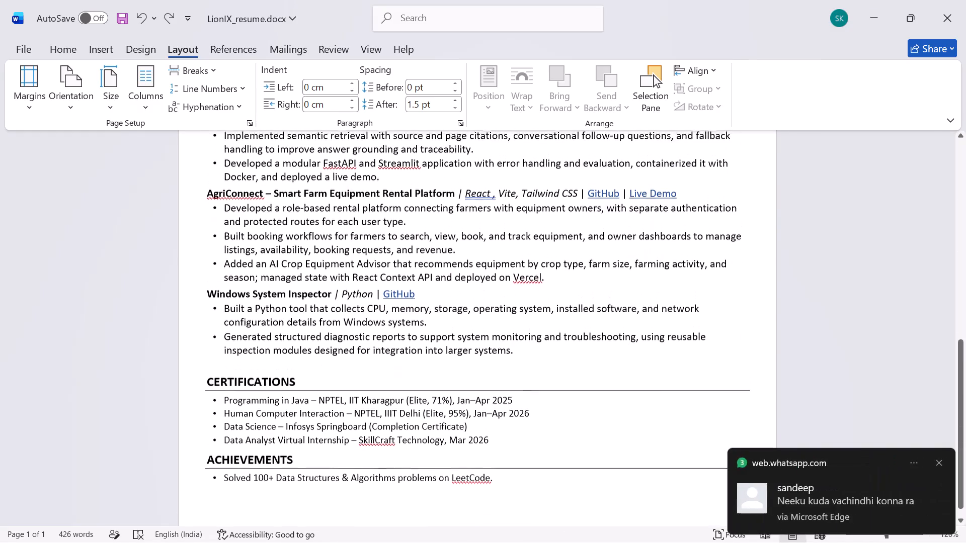
pyautogui.tripleClick(538, 412)
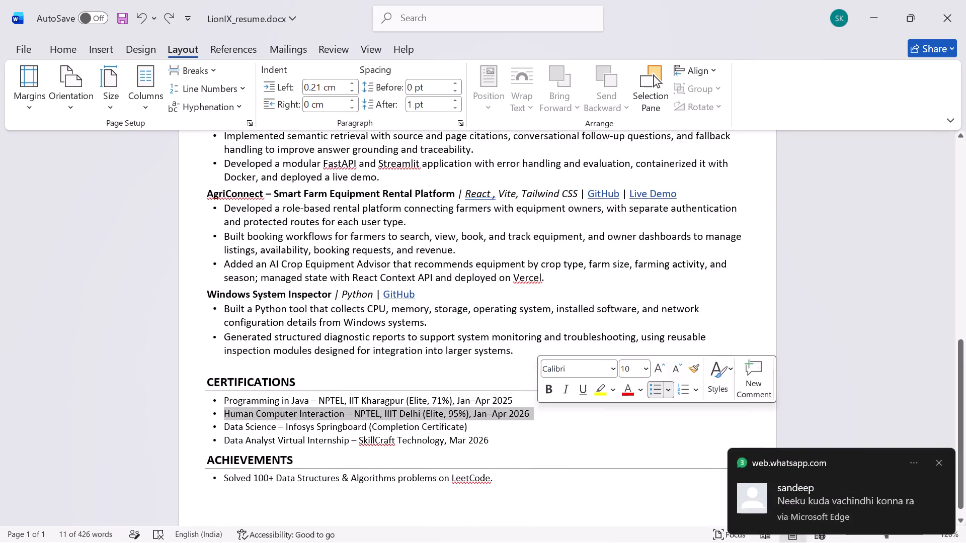
pyautogui.press('BackSpace')
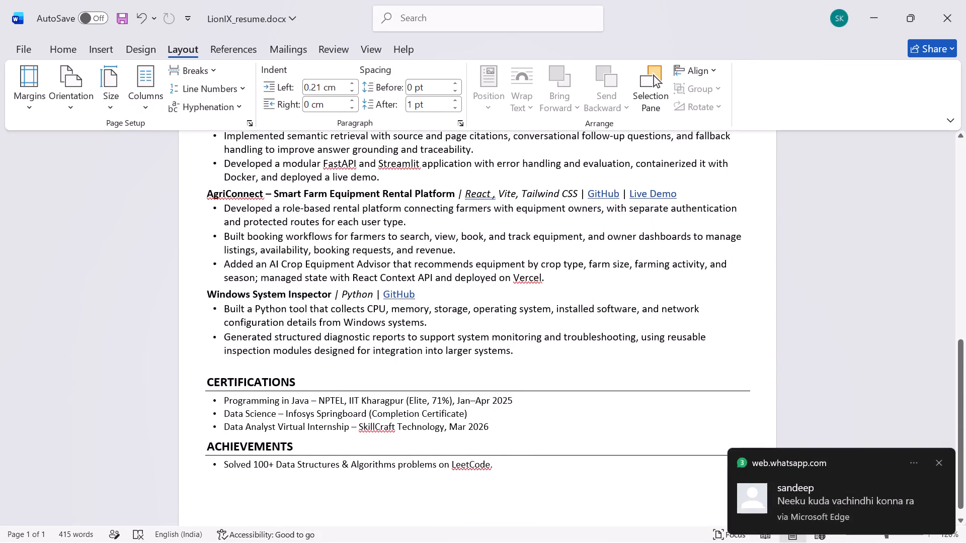
# Set the font size of the three bullets under CERTIFICATIONS to 11.
pyautogui.moveTo(503, 430); pyautogui.dragTo(224, 397)
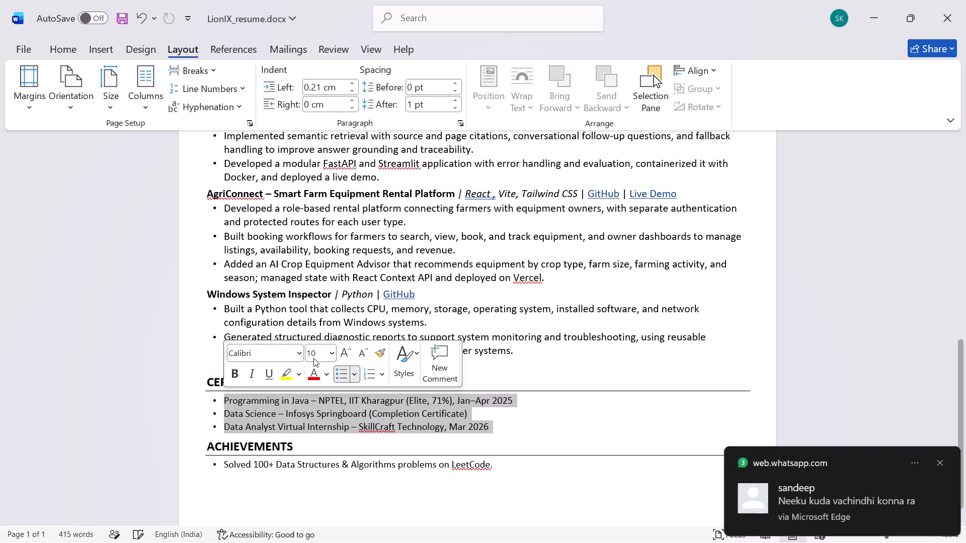
pyautogui.click(324, 355)
pyautogui.press('BackSpace')
pyautogui.write('11')
pyautogui.press('Return')
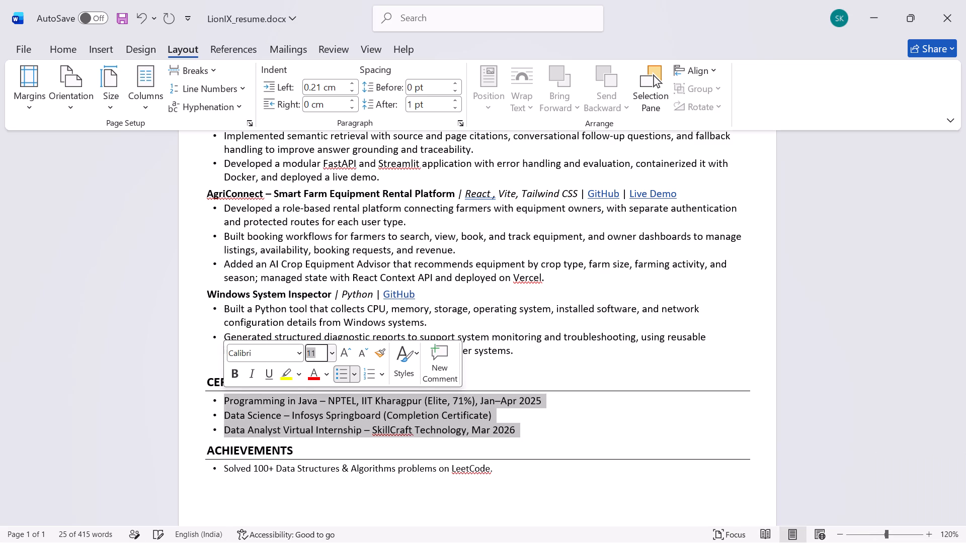
# Set the font size of the LeetCode bullet under ACHIEVEMENTS to 11.
pyautogui.tripleClick(500, 466)
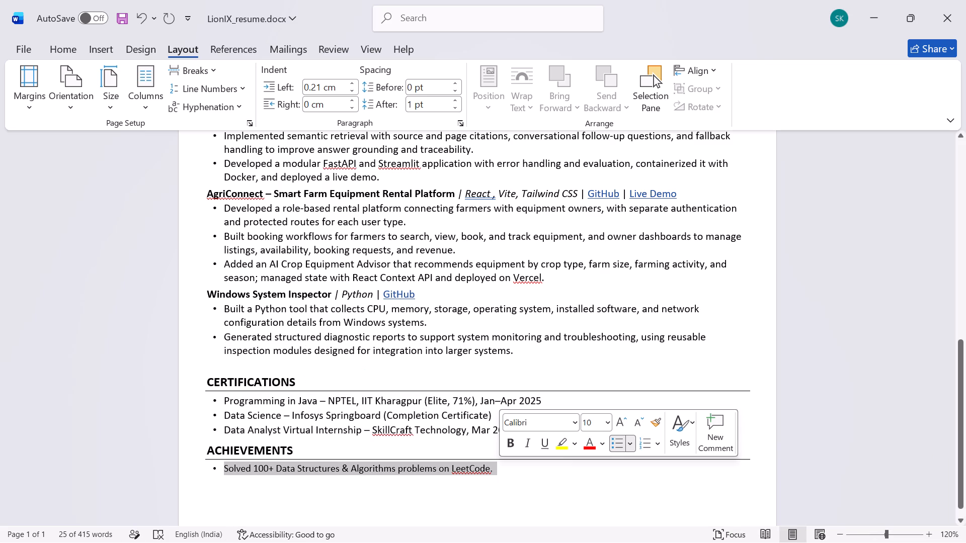
pyautogui.click(592, 419)
pyautogui.press('BackSpace')
pyautogui.write('11')
pyautogui.press('Return')
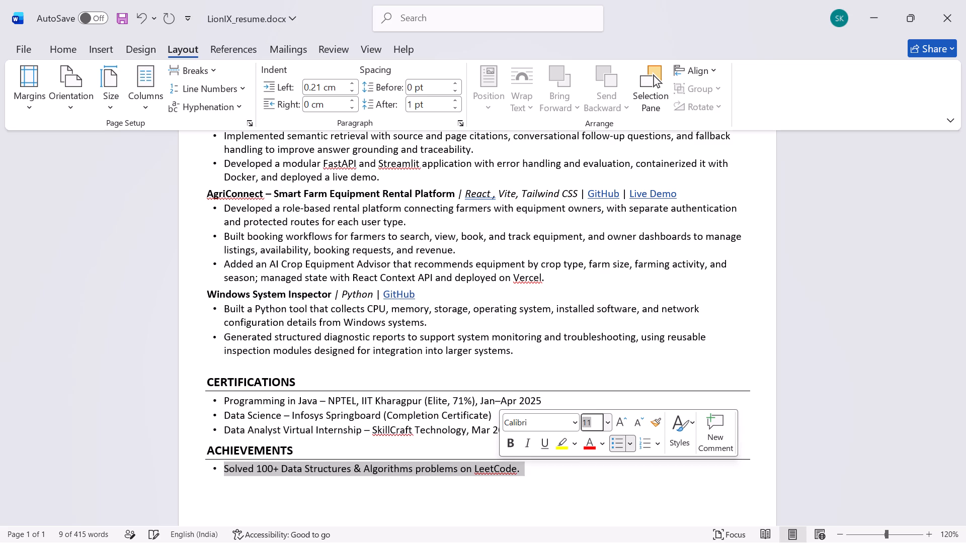
pyautogui.click(634, 285)
# Look over the whole resume, from the project entries up to the header and back down to ACHIEVEMENTS, to check text and layout.
pyautogui.scroll(2, 634, 285)
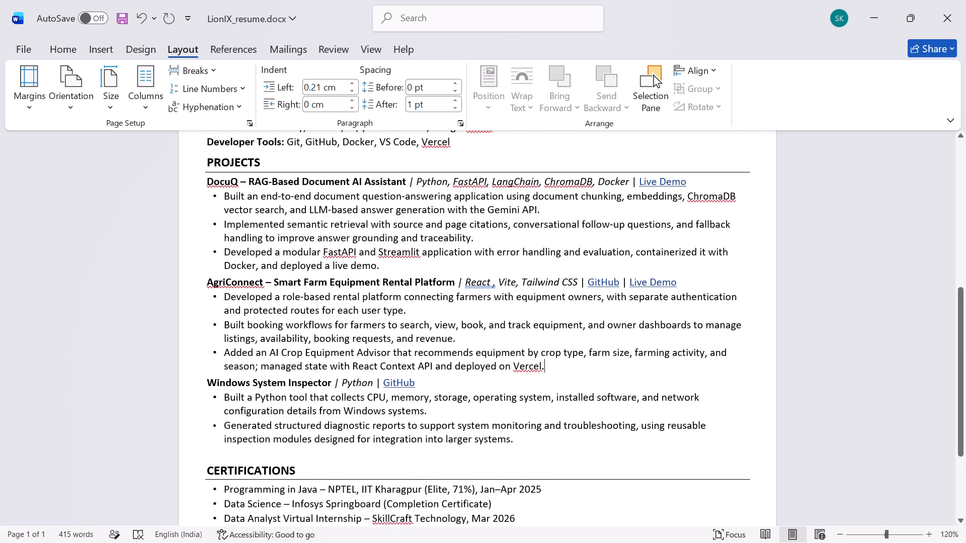
pyautogui.scroll(2, 634, 285)
pyautogui.rightClick(634, 285)
pyautogui.scroll(1, 634, 285)
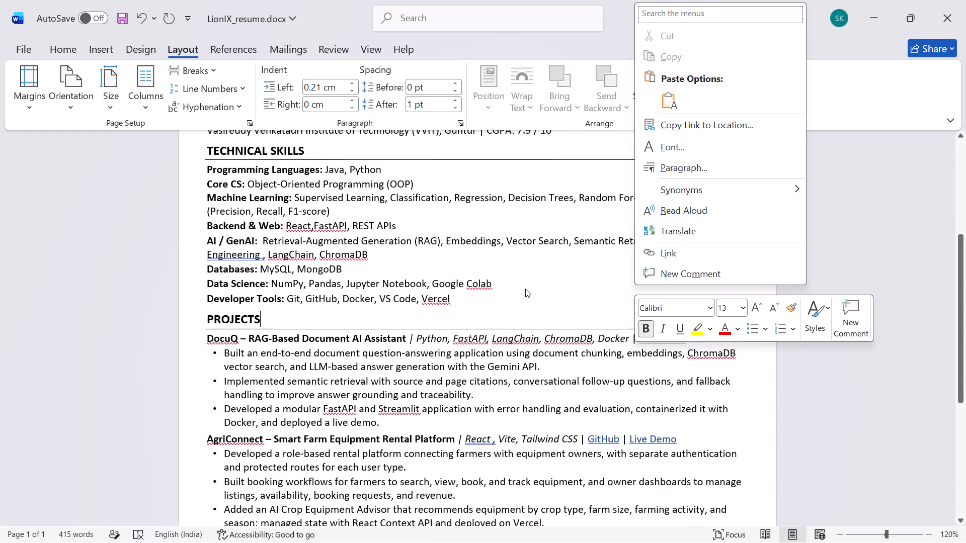
pyautogui.click(525, 289)
pyautogui.scroll(1, 525, 289)
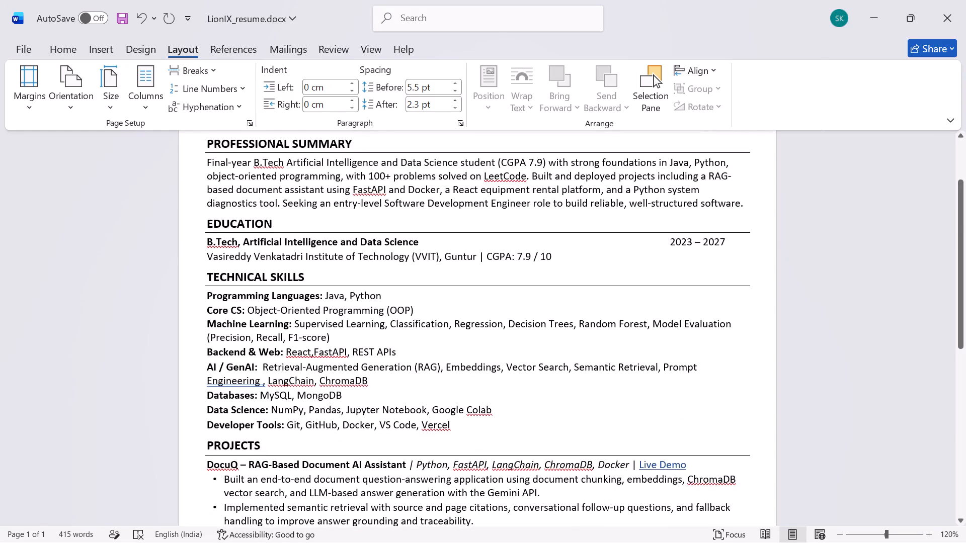
pyautogui.click(389, 298)
pyautogui.scroll(1, 389, 298)
pyautogui.tripleClick(514, 247)
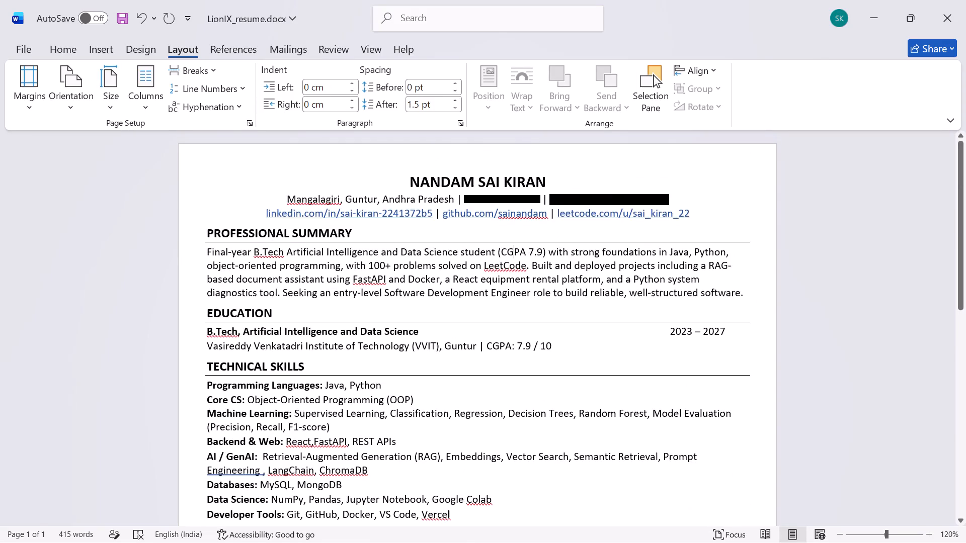
pyautogui.click(583, 296)
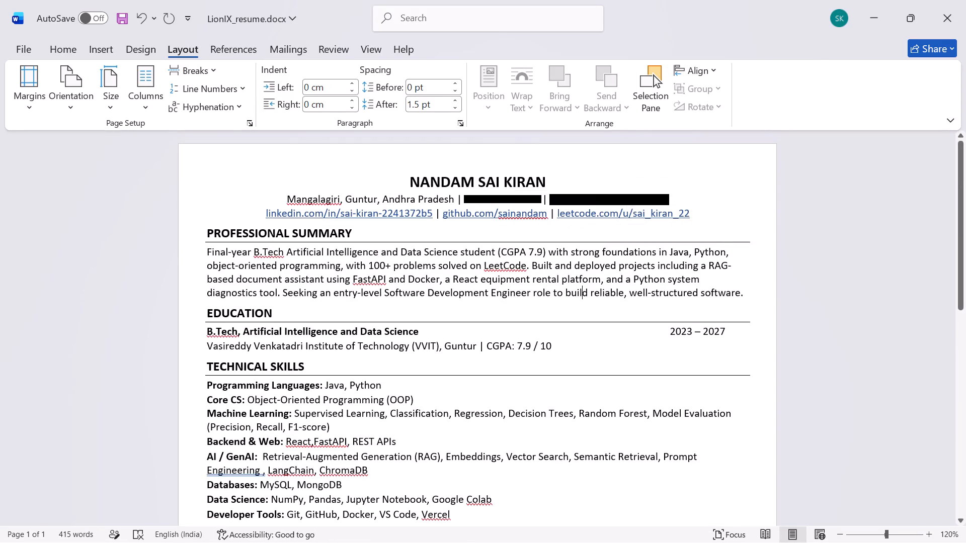
pyautogui.scroll(-2, 490, 328)
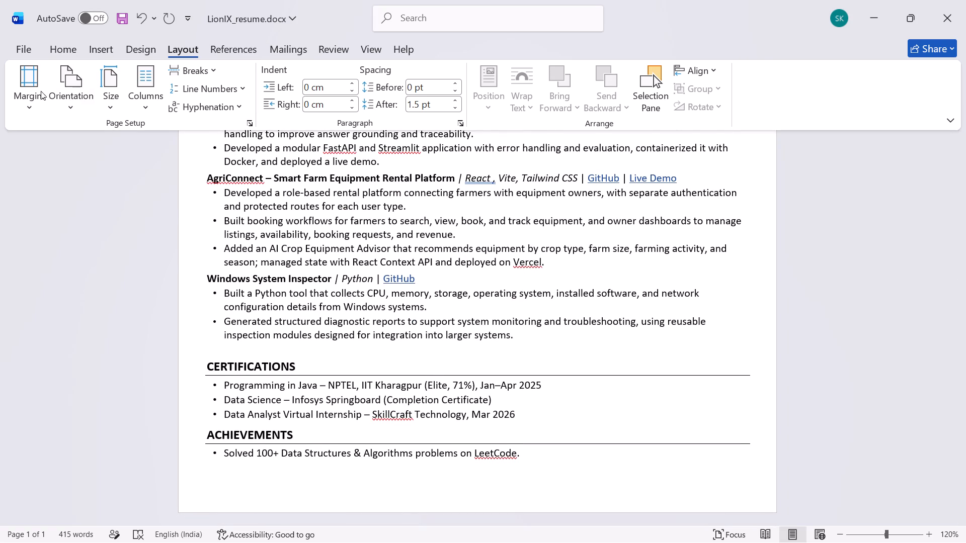
# Set custom page margins of 1.1 cm for top and bottom and 1.2 cm for left and right.
pyautogui.click(34, 110)
pyautogui.click(155, 411)
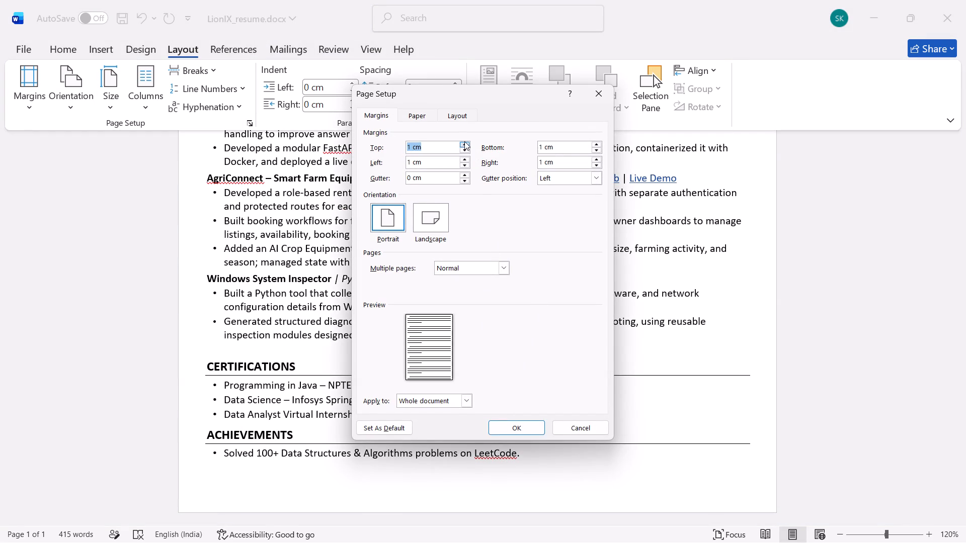
pyautogui.click(464, 141)
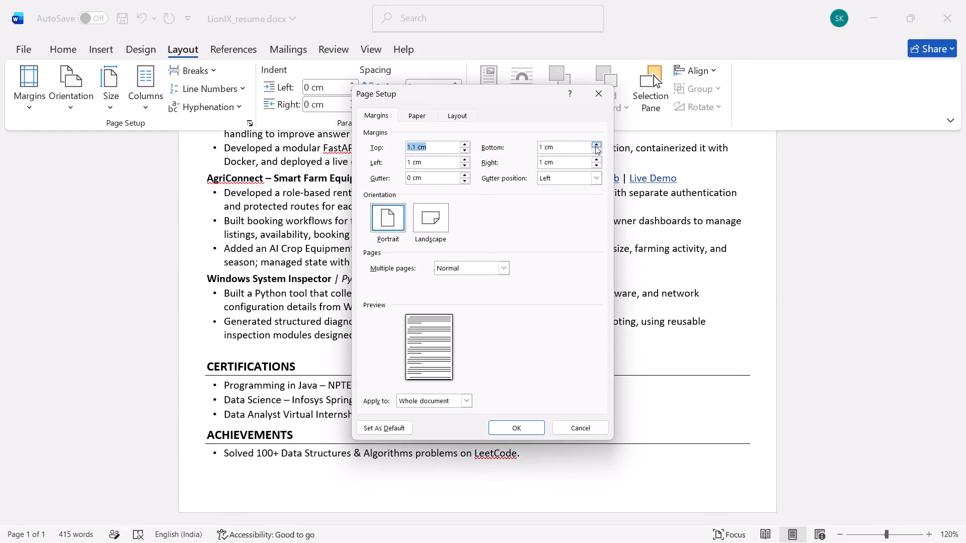
pyautogui.click(595, 146)
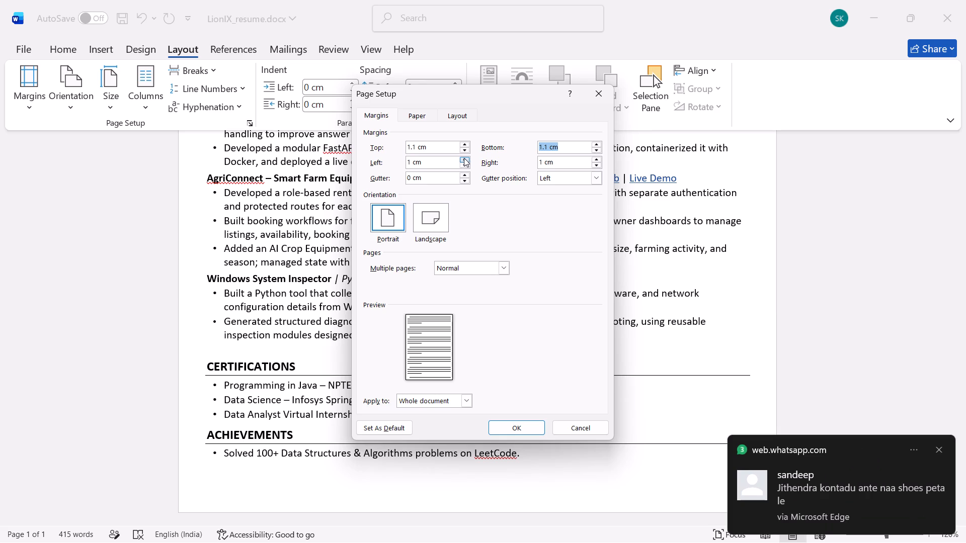
pyautogui.doubleClick(463, 158)
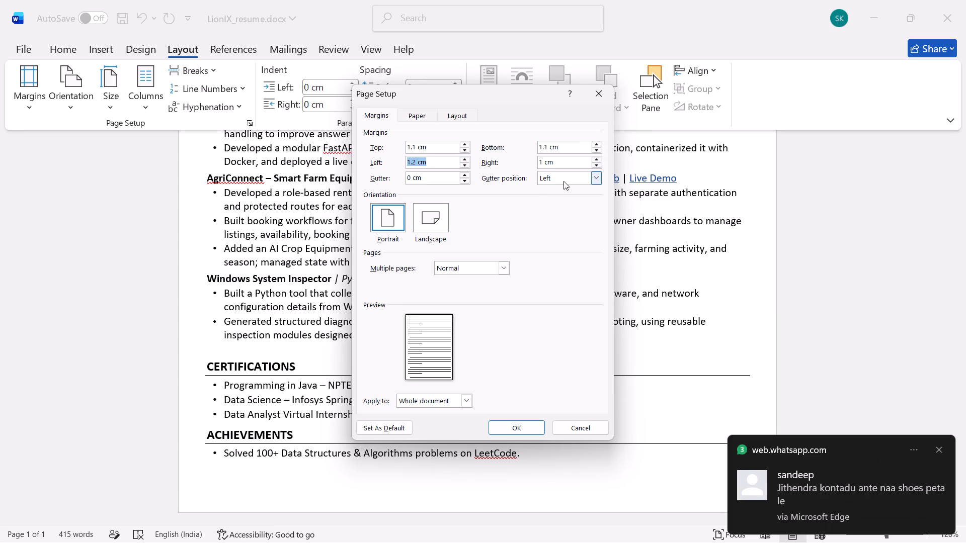
pyautogui.doubleClick(596, 160)
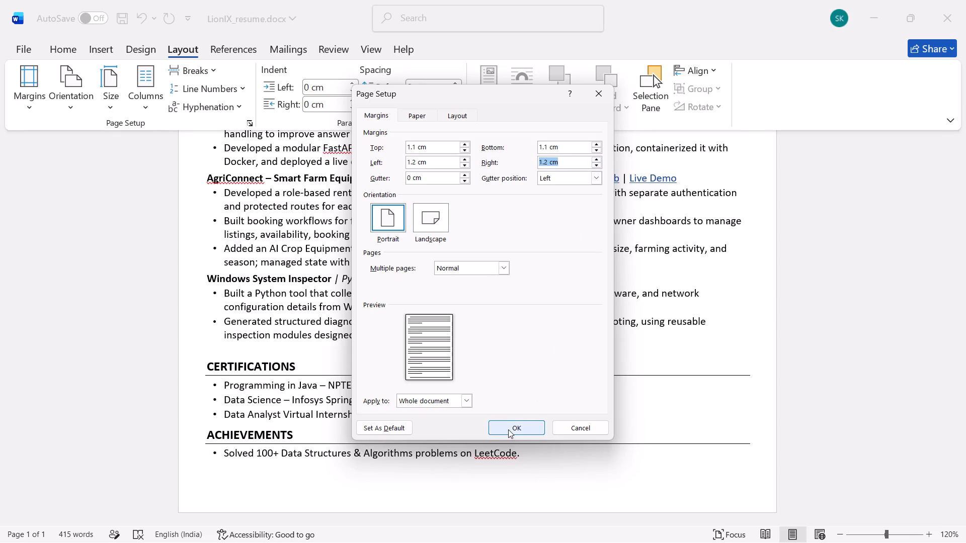
# Apply the entered margins, 1.1 cm top and bottom and 1.2 cm left and right, to the whole document.
pyautogui.click(508, 429)
# Review the resume from the header through PROJECTS to ACHIEVEMENTS to check how the text fits the new margins.
pyautogui.scroll(-5, 508, 429)
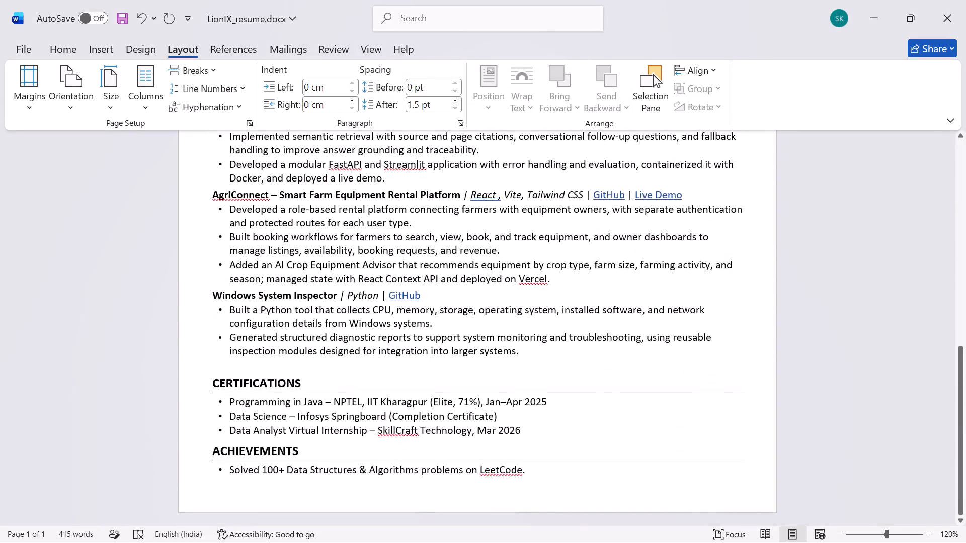
pyautogui.scroll(-1, 508, 429)
pyautogui.scroll(5, 508, 429)
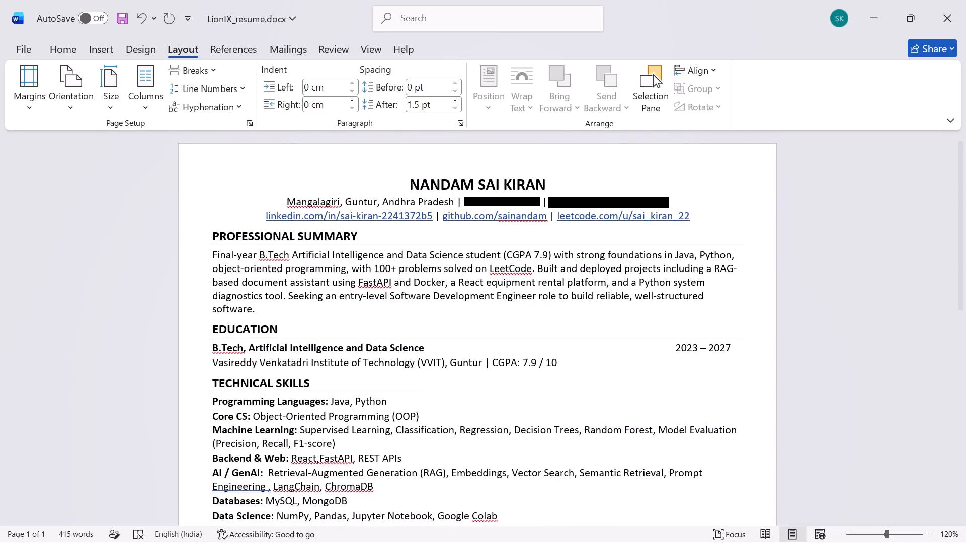
pyautogui.scroll(-2, 508, 429)
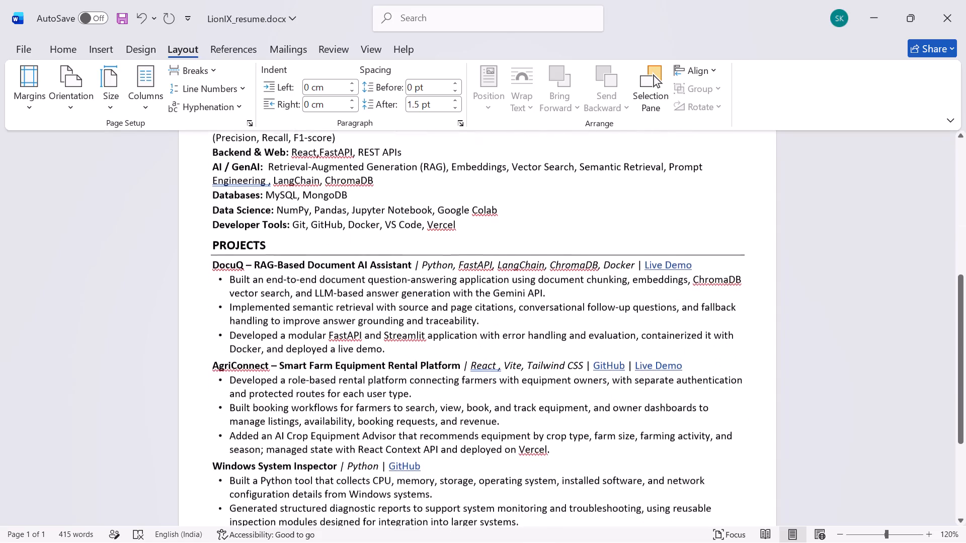
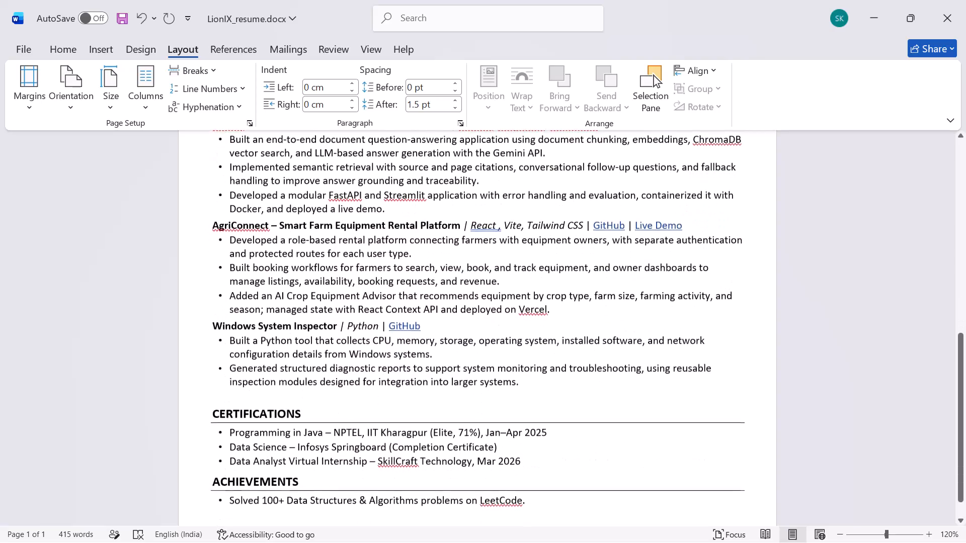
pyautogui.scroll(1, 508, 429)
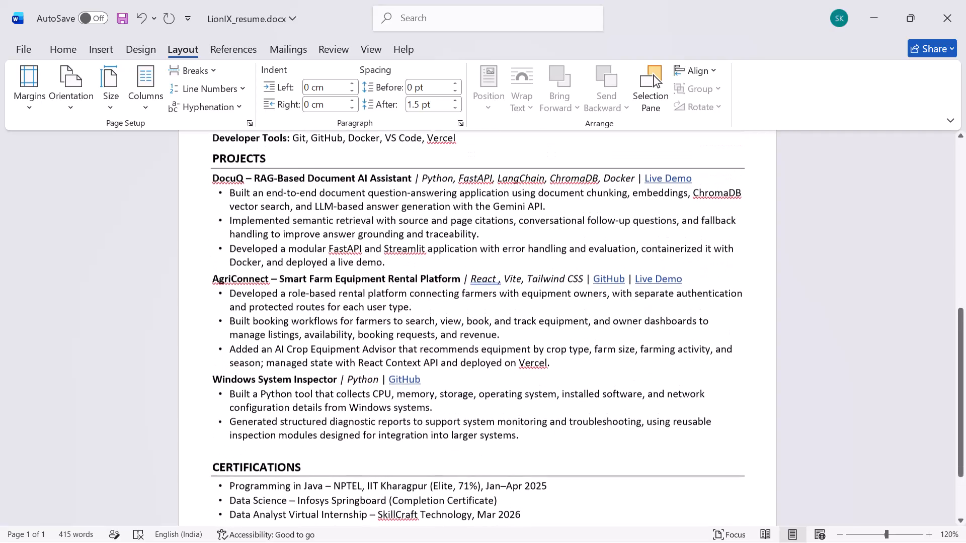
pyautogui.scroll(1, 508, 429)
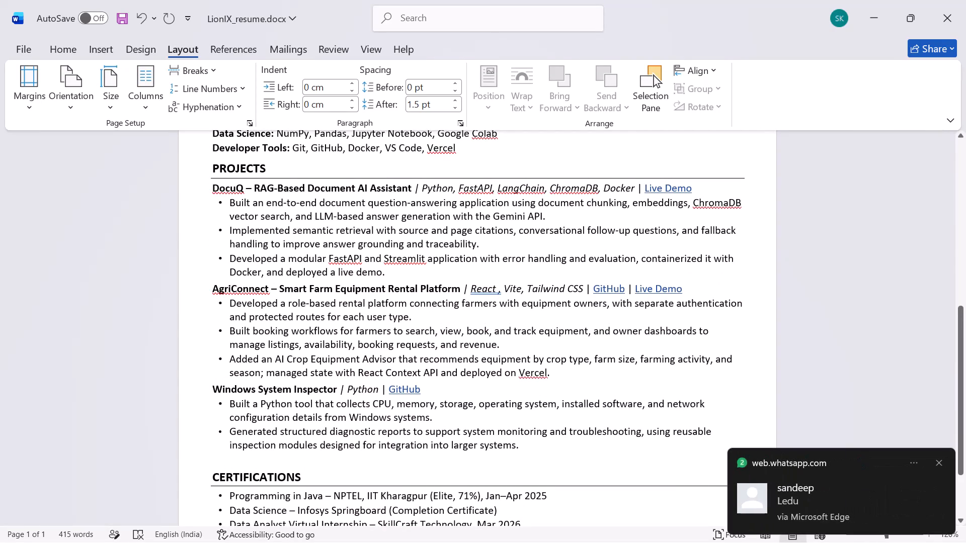
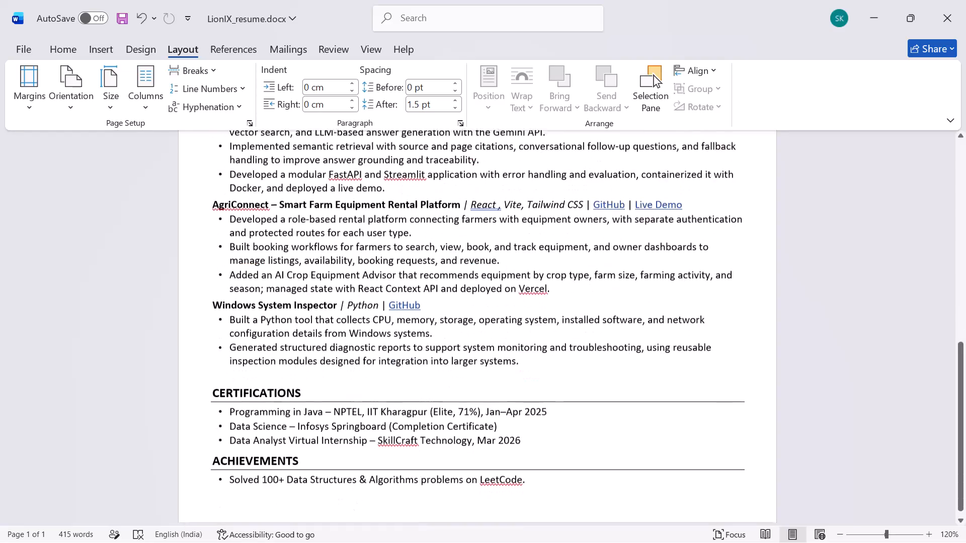
# Search the commands for "sav" and open Save As for the resume document.
pyautogui.scroll(4, 540, 276)
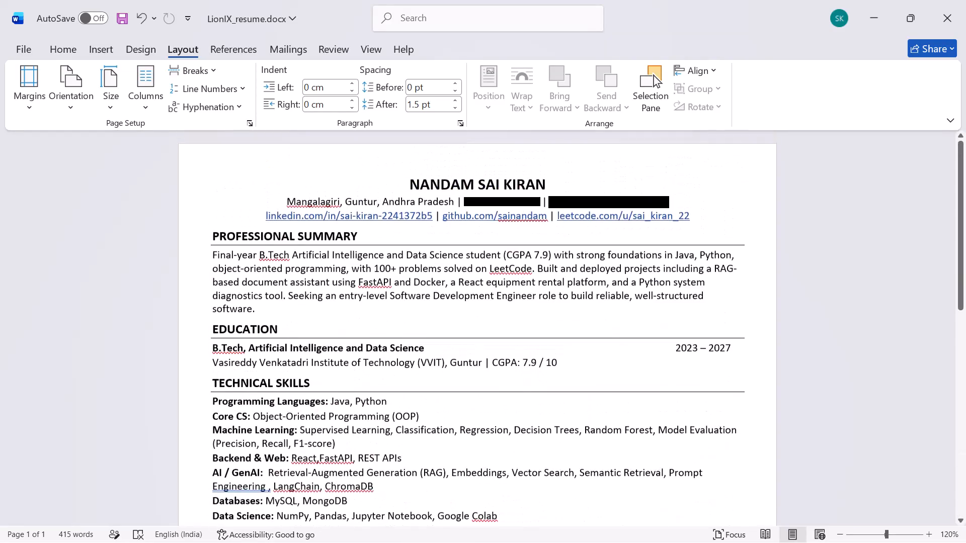
pyautogui.click(459, 16)
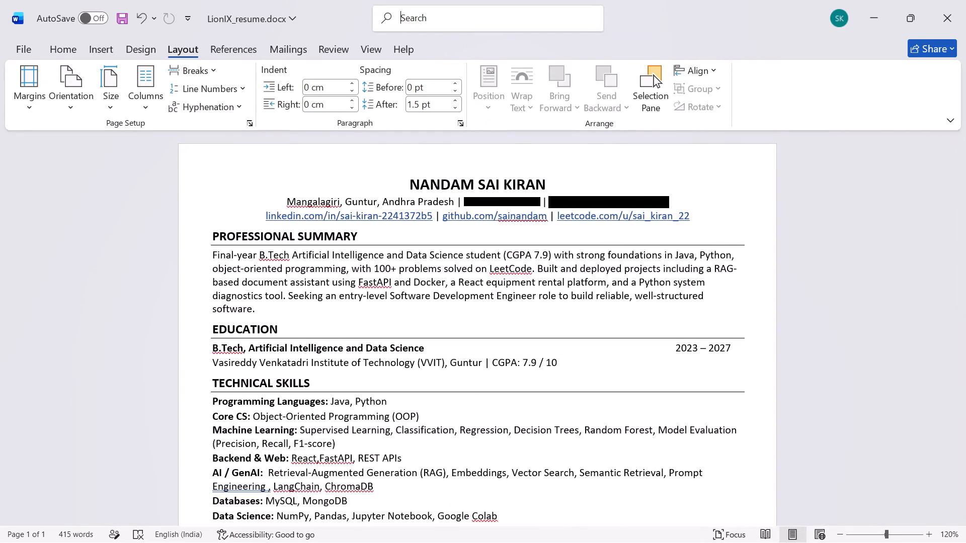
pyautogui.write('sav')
pyautogui.click(458, 83)
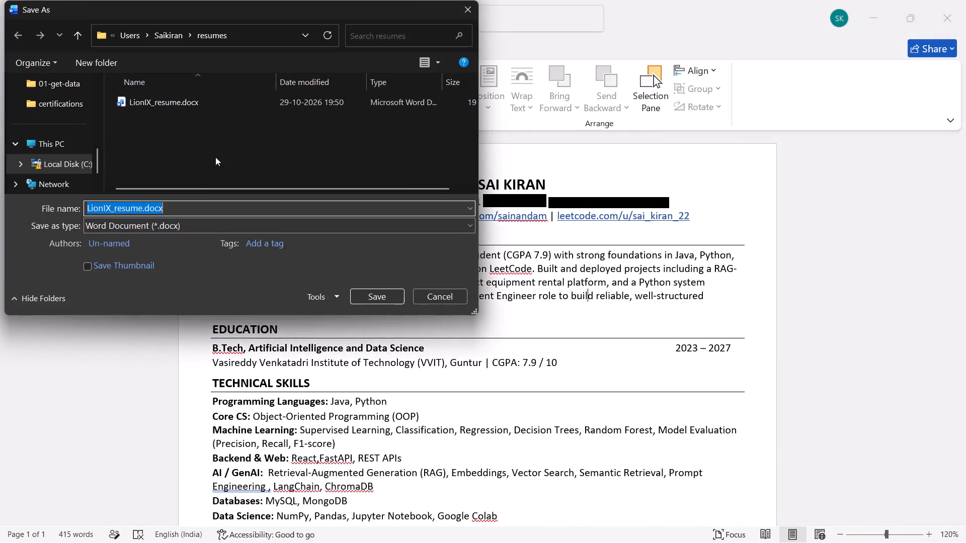
# Save the resume as a PDF named Ai_samrat2 in the resumes folder.
pyautogui.click(185, 223)
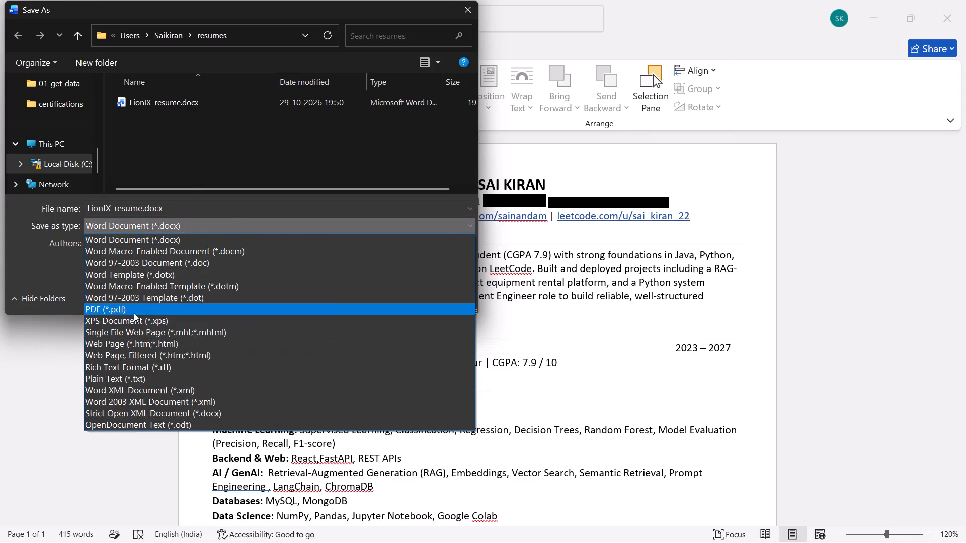
pyautogui.click(132, 313)
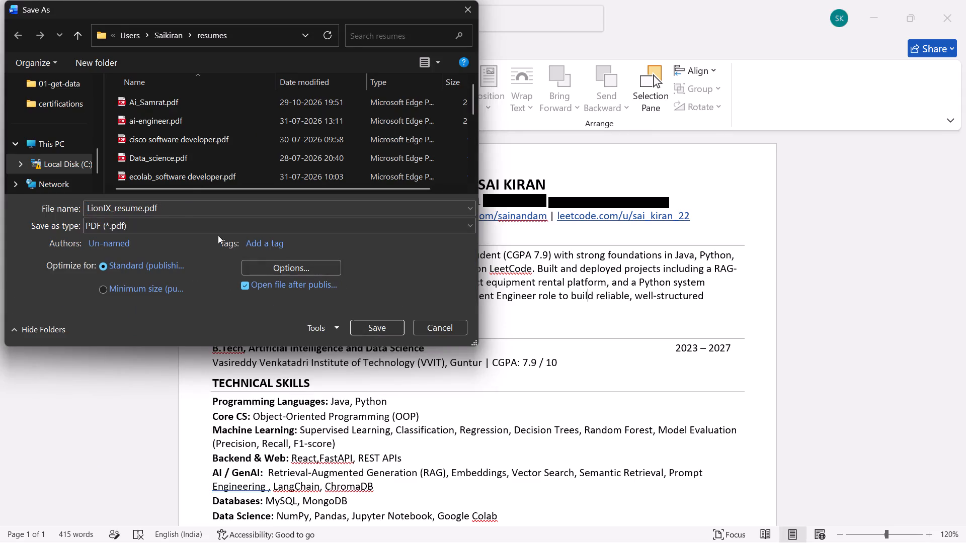
pyautogui.click(141, 205)
pyautogui.click(141, 205)
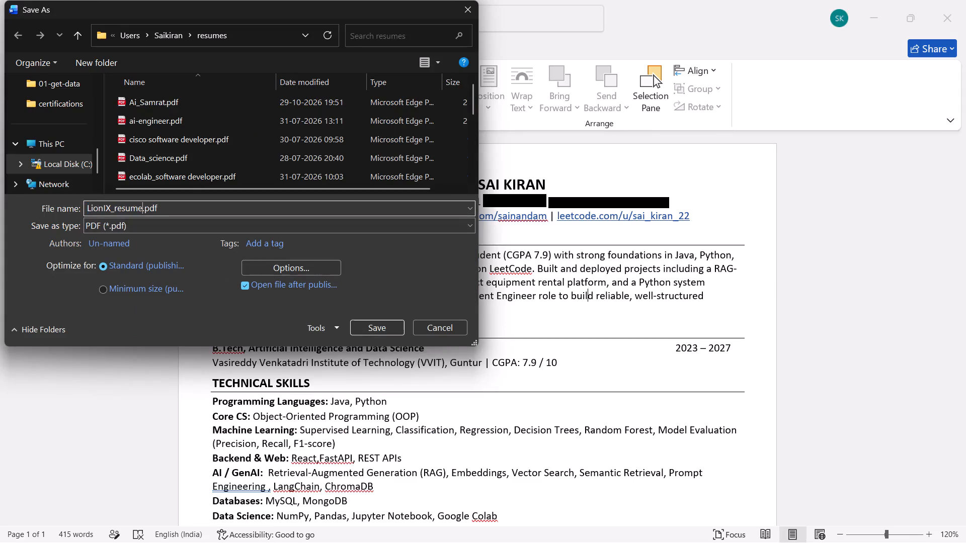
pyautogui.press('BackSpace')
pyautogui.press('BackSpace')
pyautogui.press('BackSpace')
pyautogui.press('BackSpace')
pyautogui.press('BackSpace')
pyautogui.press('BackSpace')
pyautogui.press('BackSpace')
pyautogui.press('BackSpace')
pyautogui.press('BackSpace')
pyautogui.press('BackSpace')
pyautogui.press('BackSpace')
pyautogui.press('BackSpace')
pyautogui.press('BackSpace')
pyautogui.press('BackSpace')
pyautogui.press('BackSpace')
pyautogui.press('BackSpace')
pyautogui.press('BackSpace')
pyautogui.press('BackSpace')
pyautogui.press('BackSpace')
pyautogui.press('BackSpace')
pyautogui.write('Ai')
pyautogui.write('_samrat2')
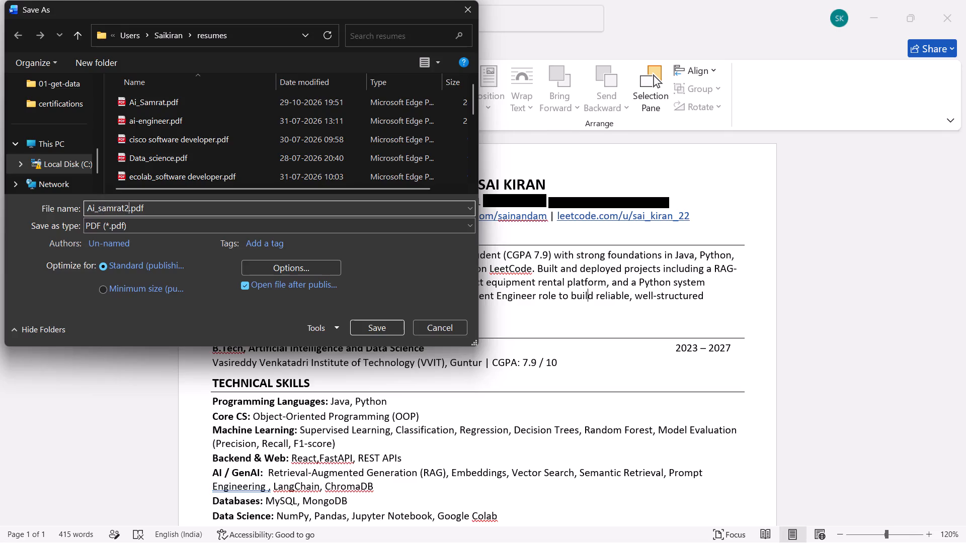
pyautogui.press('Return')
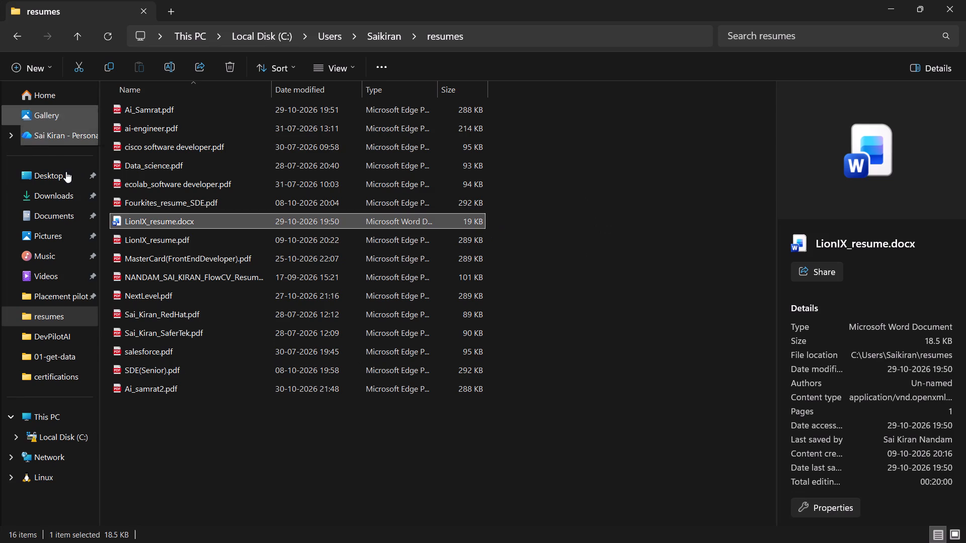
# Open the earlier Ai_Samrat.pdf from the resumes folder and place it side by side with Ai_samrat2.pdf in separate browser windows.
pyautogui.doubleClick(142, 103)
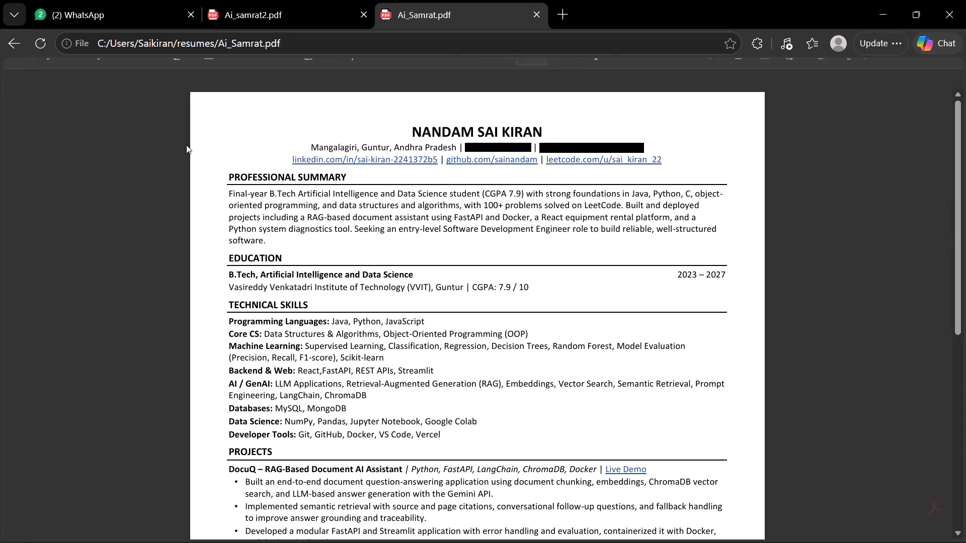
pyautogui.moveTo(326, 0); pyautogui.dragTo(320, 129)
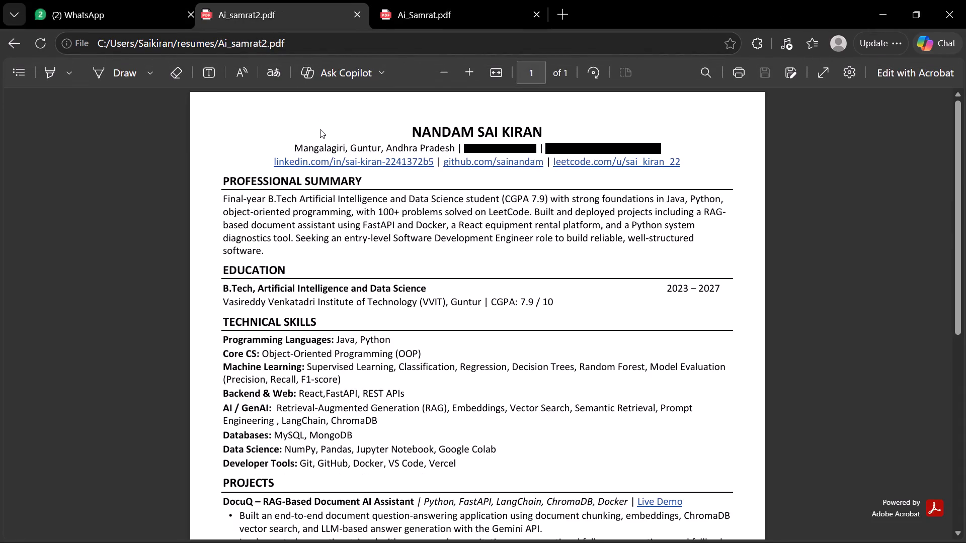
pyautogui.moveTo(320, 129); pyautogui.dragTo(320, 146)
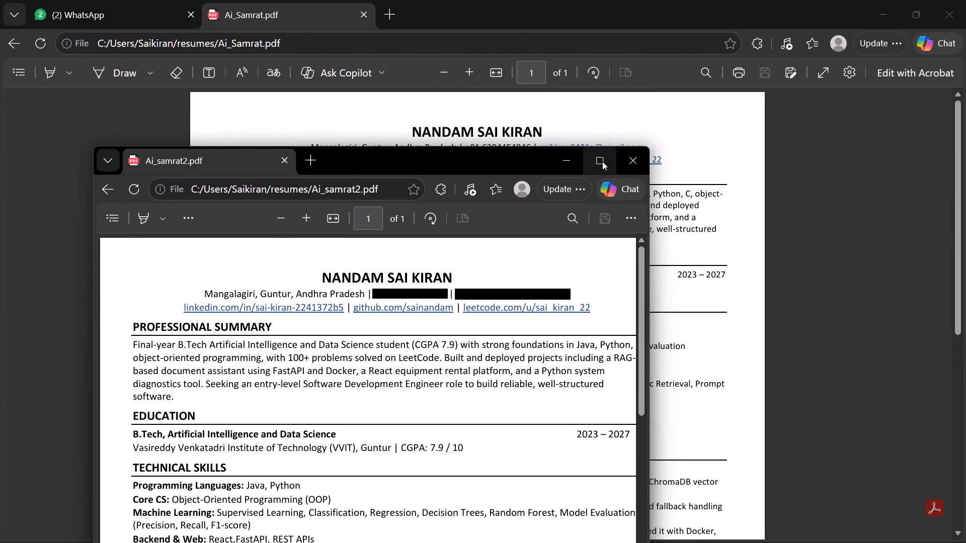
pyautogui.click(572, 180)
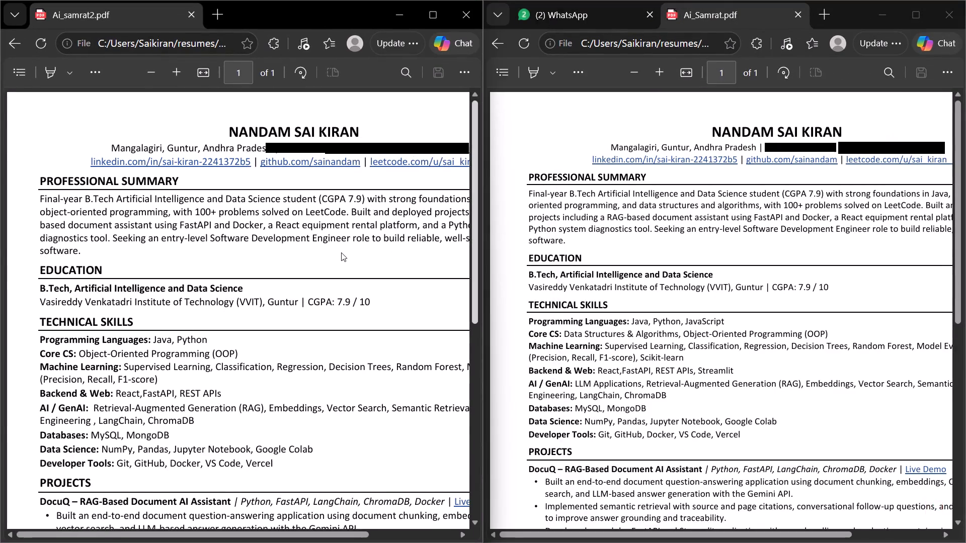
# Compare the text and layout of Ai_samrat2.pdf and Ai_Samrat.pdf from header to ACHIEVEMENTS, and close the Ai_samrat2.pdf window.
pyautogui.hscroll(-1, 341, 252)
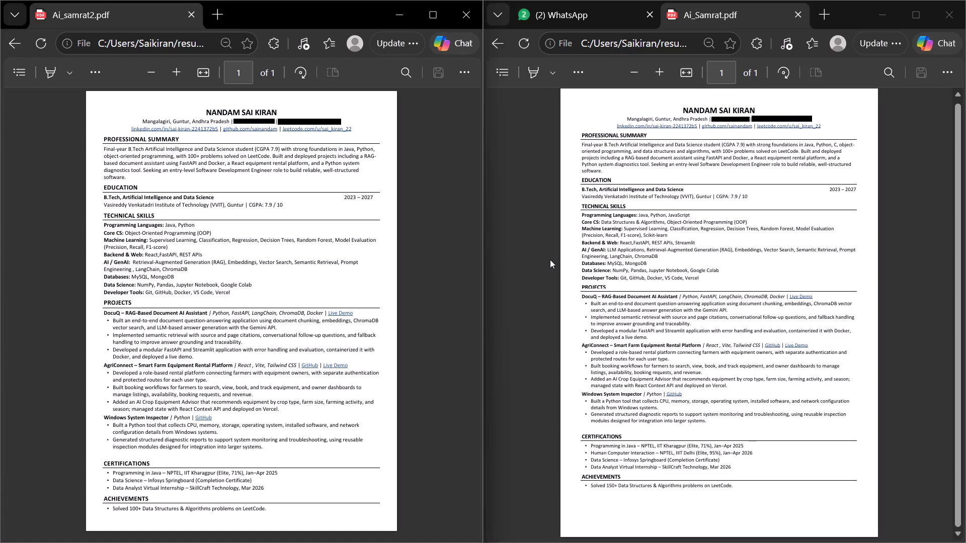
pyautogui.click(550, 259)
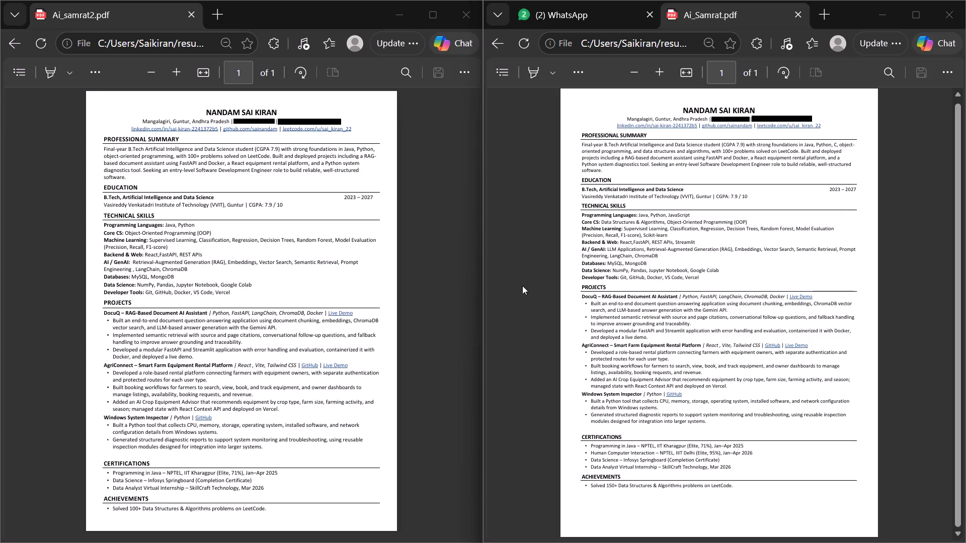
pyautogui.scroll(1, 665, 215)
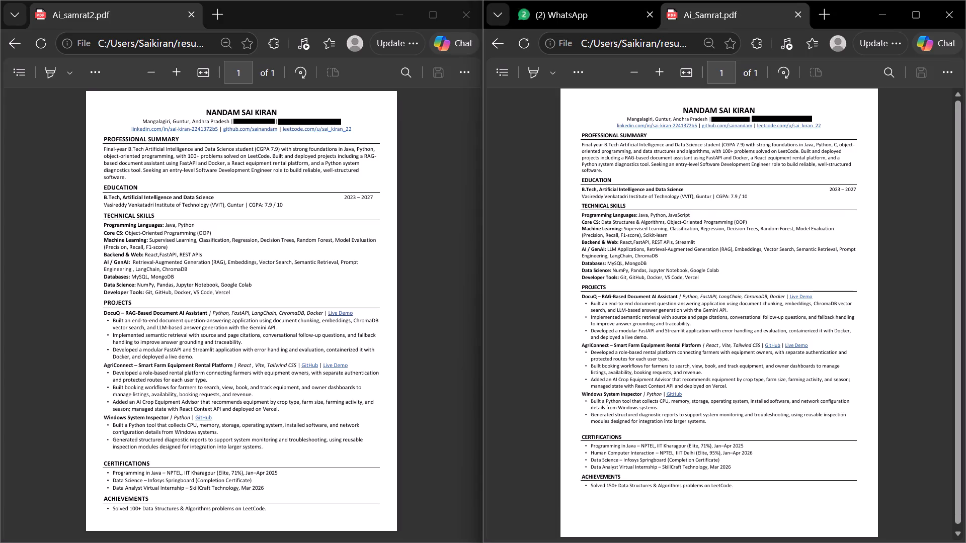
pyautogui.scroll(1, 665, 215)
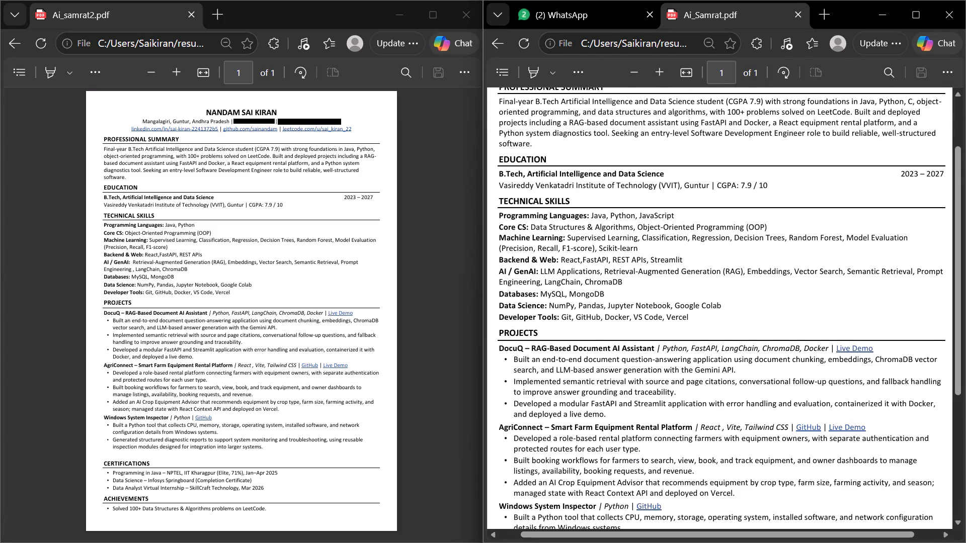
pyautogui.scroll(2, 665, 215)
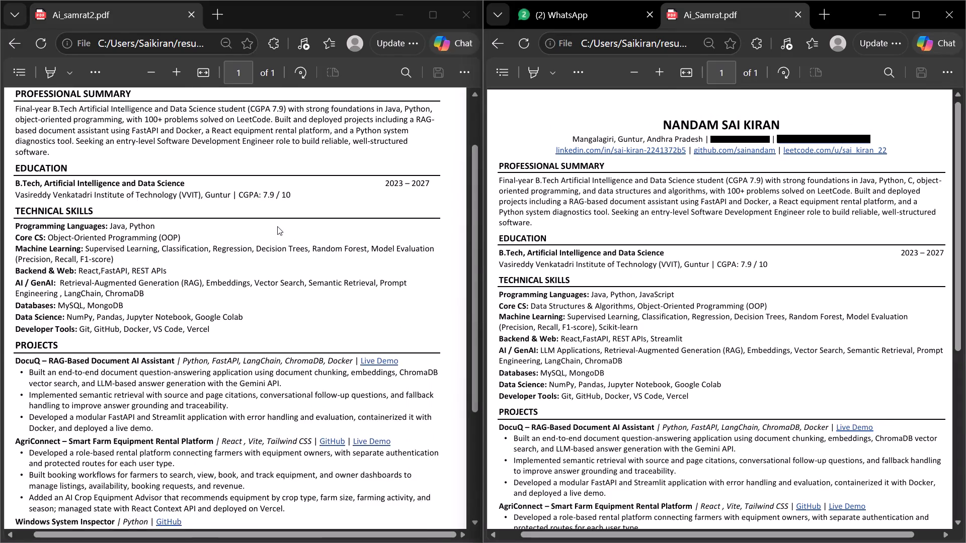
pyautogui.scroll(2, 277, 226)
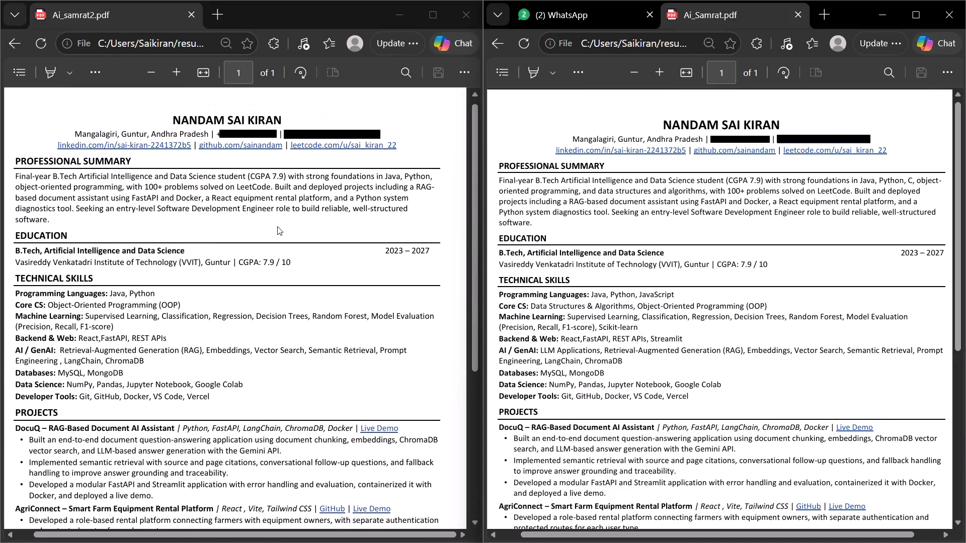
pyautogui.scroll(-2, 277, 226)
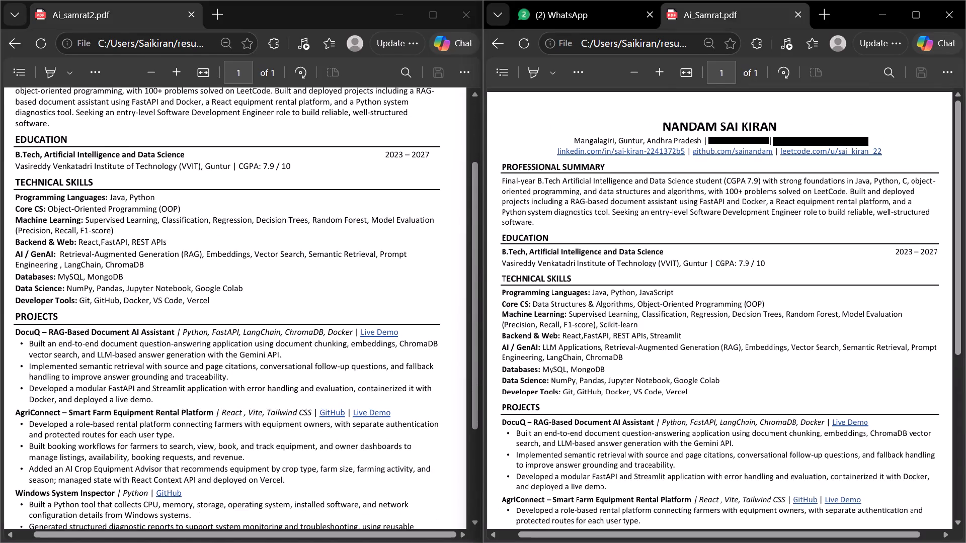
pyautogui.scroll(-1, 619, 244)
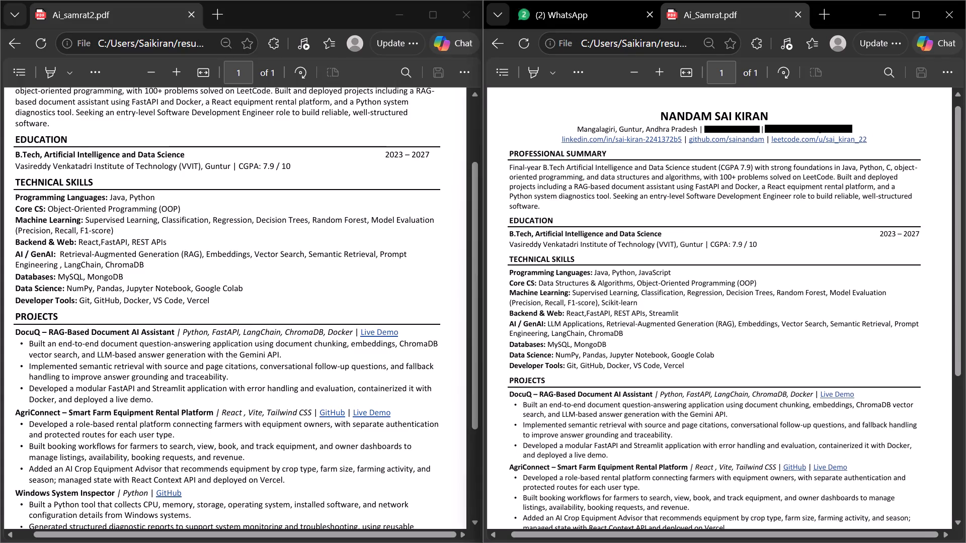
pyautogui.scroll(-1, 237, 353)
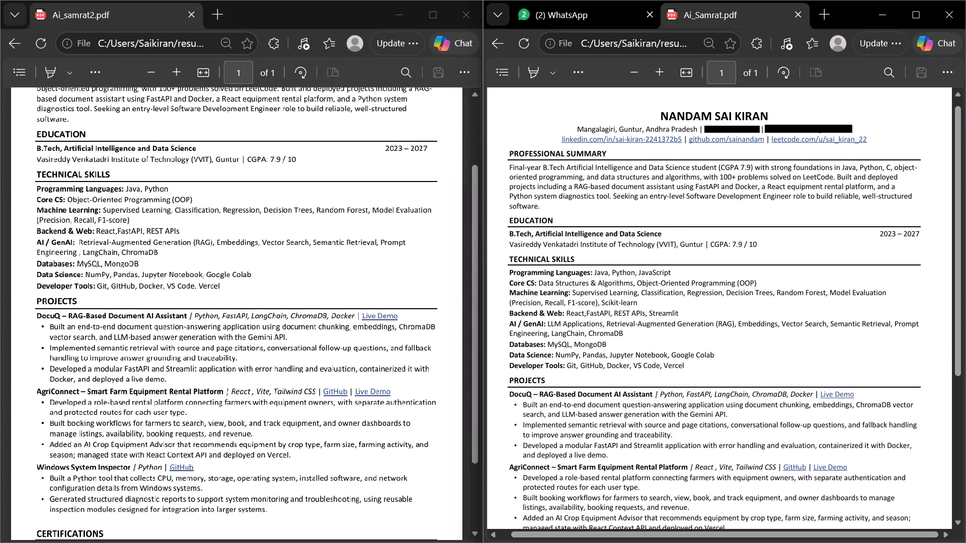
pyautogui.scroll(-1, 258, 363)
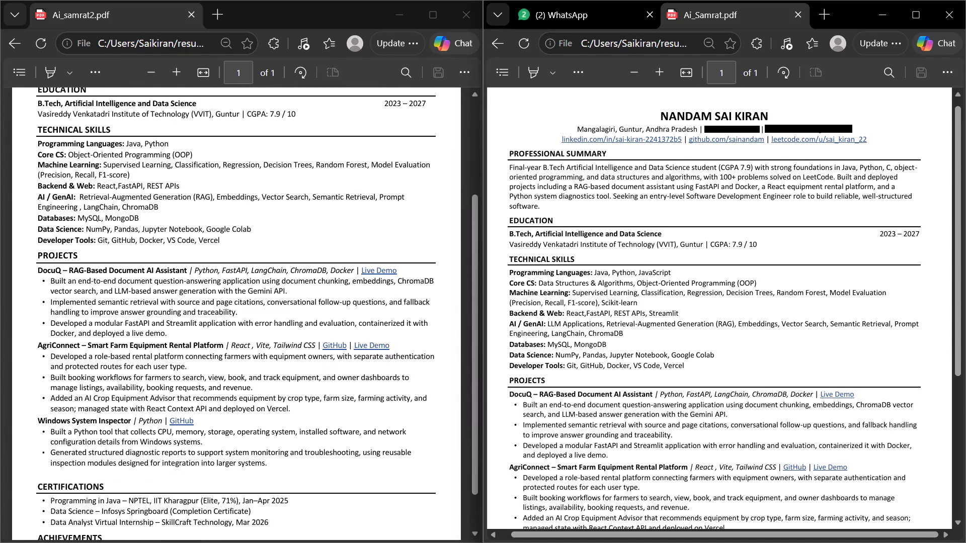
pyautogui.scroll(-1, 258, 363)
pyautogui.scroll(-2, 634, 367)
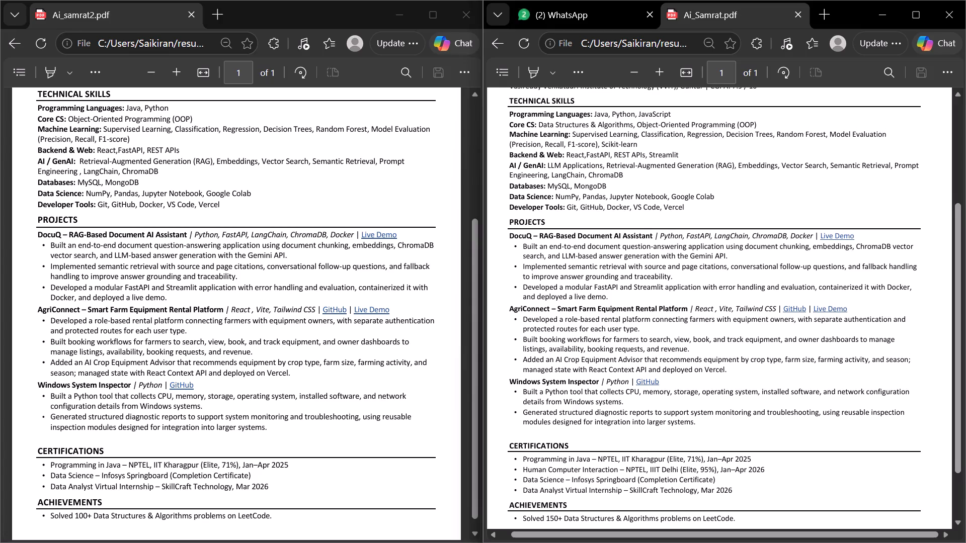
pyautogui.scroll(-2, 634, 367)
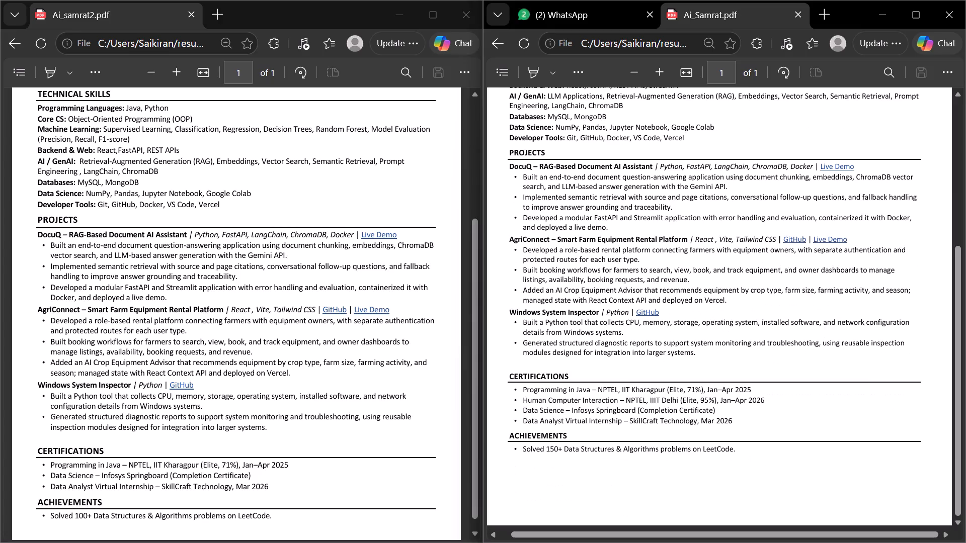
pyautogui.scroll(-2, 323, 403)
pyautogui.scroll(4, 323, 403)
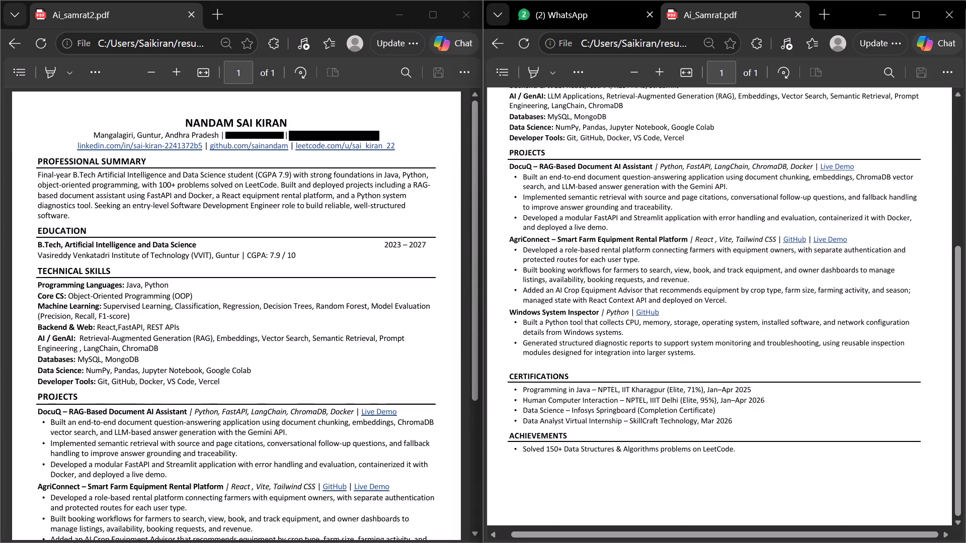
pyautogui.click(476, 10)
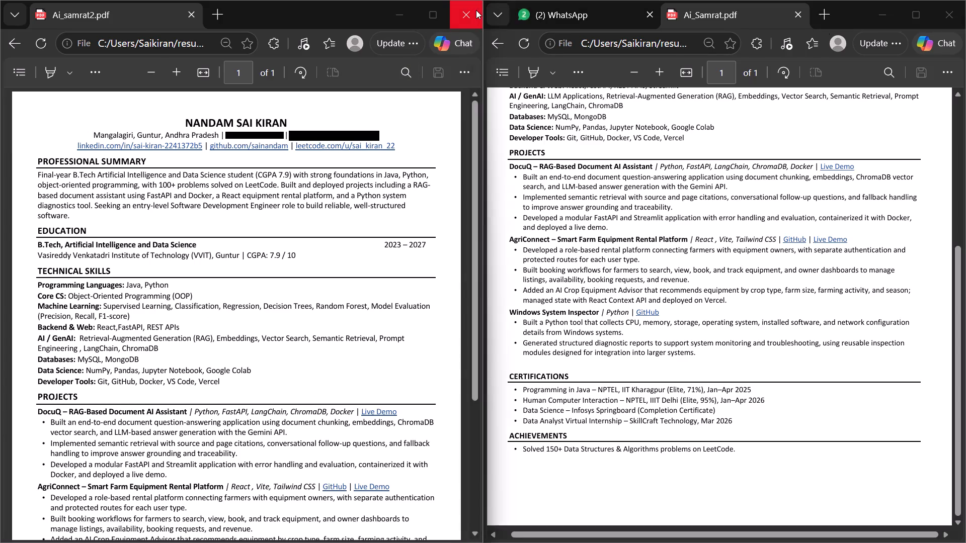
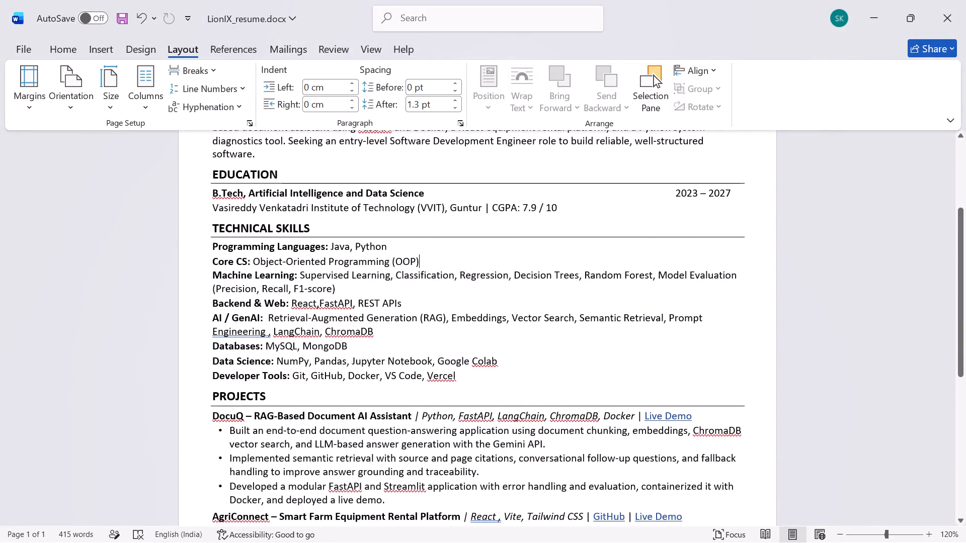
# Delete the "Core CS: Object-Oriented Programming (OOP)" line from TECHNICAL SKILLS, leaving no blank line behind.
pyautogui.moveTo(432, 265); pyautogui.dragTo(174, 265)
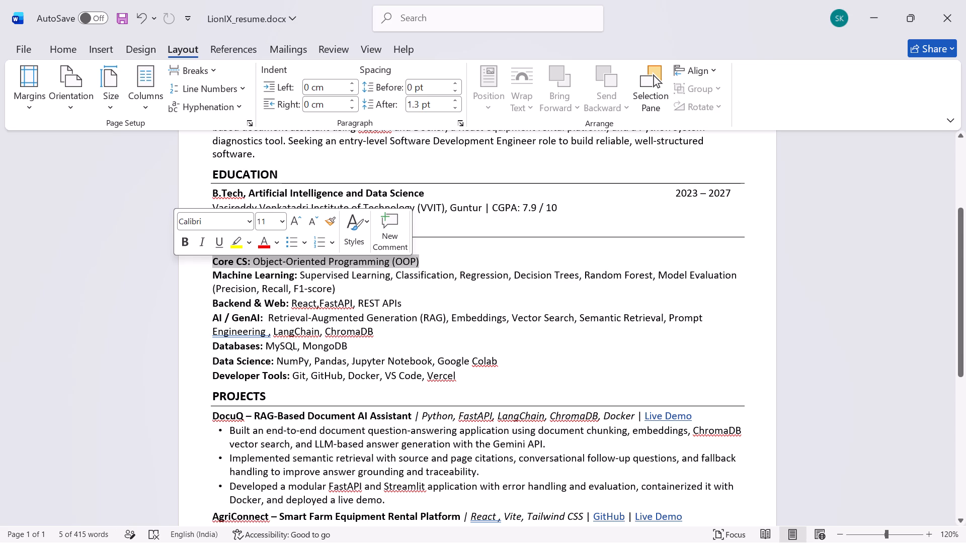
pyautogui.press('BackSpace')
pyautogui.press('BackSpace')
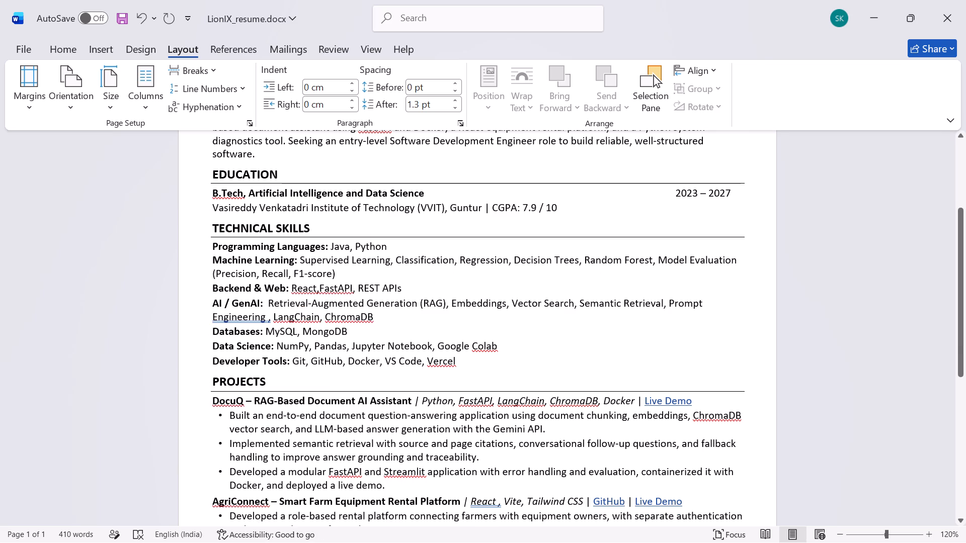
# Save a copy of the resume as a PDF named Aii_samrat3 in the resumes folder.
pyautogui.scroll(-3, 411, 309)
pyautogui.scroll(4, 411, 309)
pyautogui.click(490, 15)
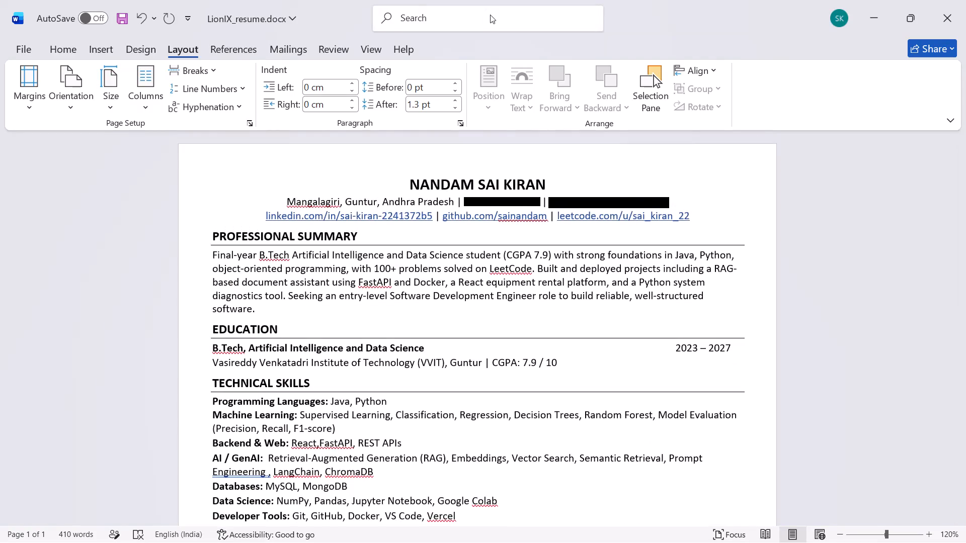
pyautogui.write('save')
pyautogui.click(465, 69)
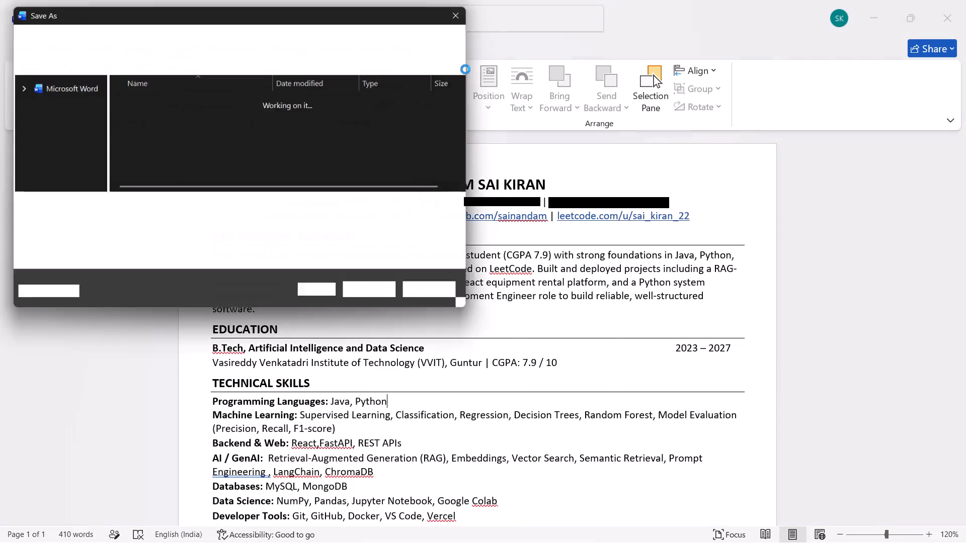
pyautogui.click(141, 210)
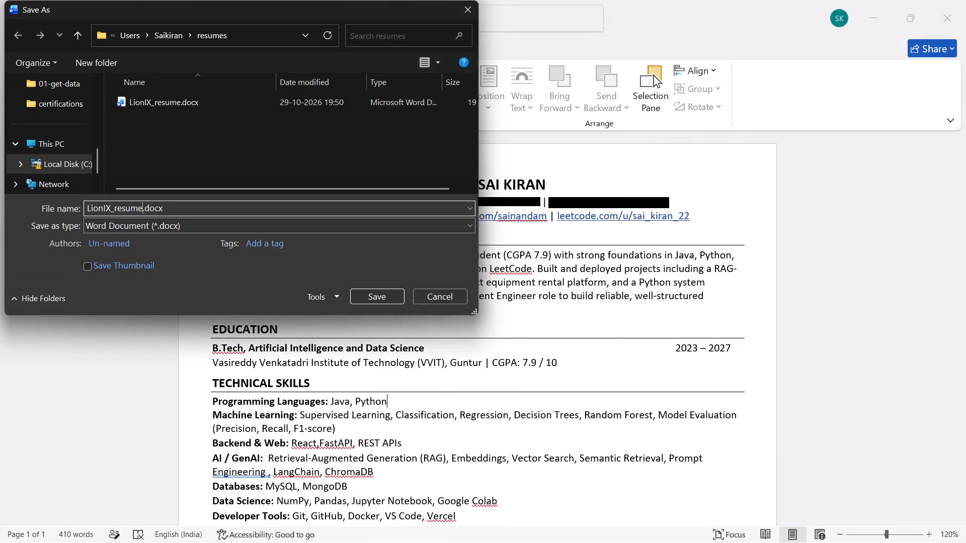
pyautogui.press('BackSpace')
pyautogui.press('BackSpace')
pyautogui.press('BackSpace')
pyautogui.press('BackSpace')
pyautogui.press('BackSpace')
pyautogui.press('BackSpace')
pyautogui.press('BackSpace')
pyautogui.press('BackSpace')
pyautogui.press('BackSpace')
pyautogui.press('BackSpace')
pyautogui.press('BackSpace')
pyautogui.press('BackSpace')
pyautogui.press('BackSpace')
pyautogui.press('BackSpace')
pyautogui.press('BackSpace')
pyautogui.press('BackSpace')
pyautogui.press('BackSpace')
pyautogui.press('BackSpace')
pyautogui.press('BackSpace')
pyautogui.press('BackSpace')
pyautogui.write('Aii')
pyautogui.press('BackSpace')
pyautogui.write('i_samrat3')
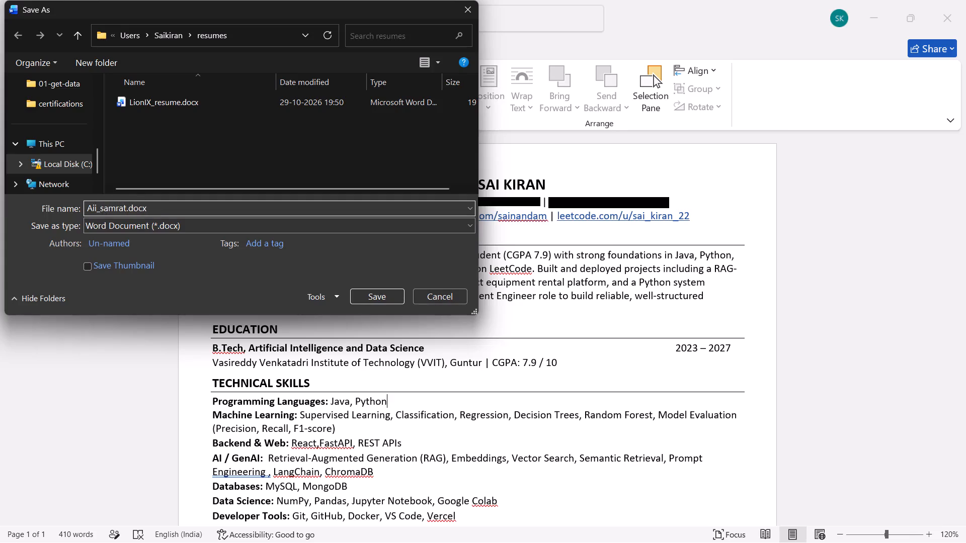
pyautogui.click(188, 226)
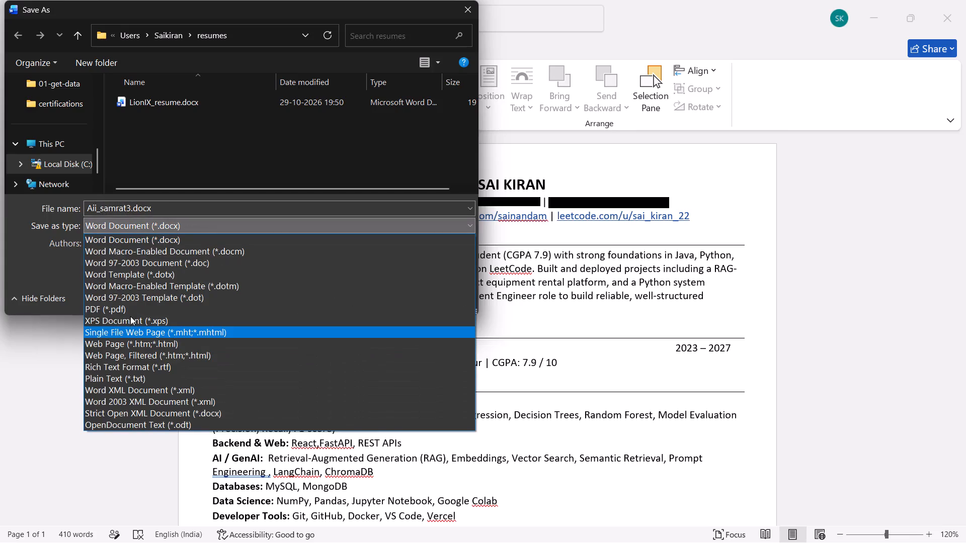
pyautogui.click(123, 307)
pyautogui.click(383, 319)
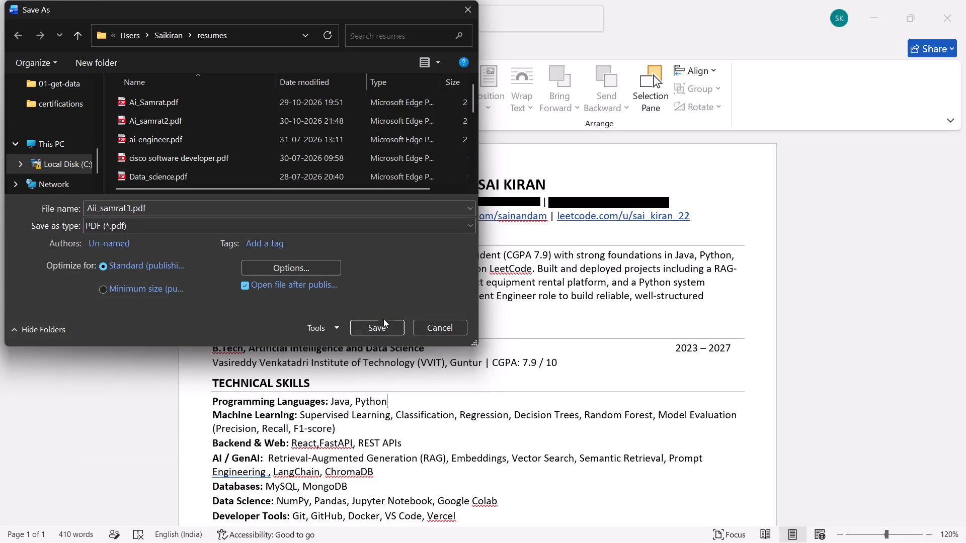
pyautogui.click(383, 325)
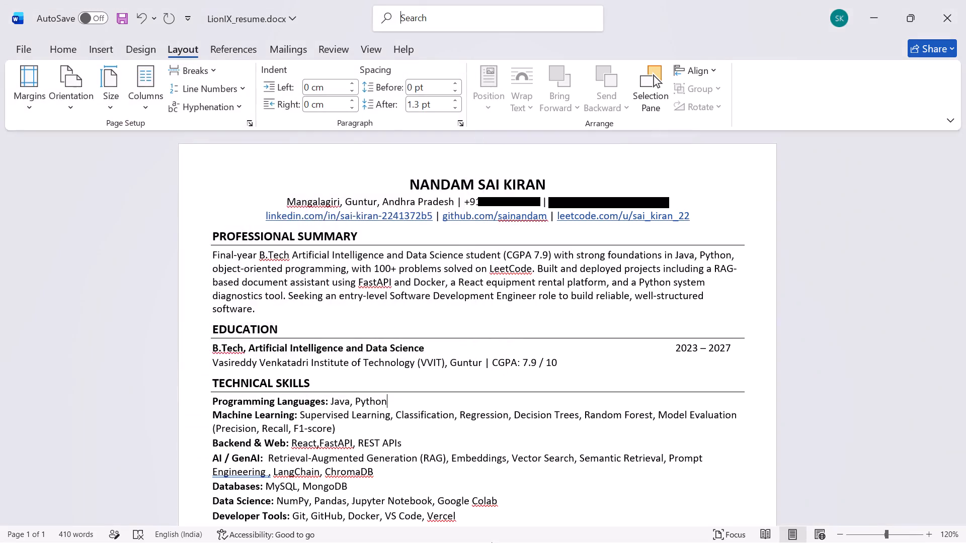
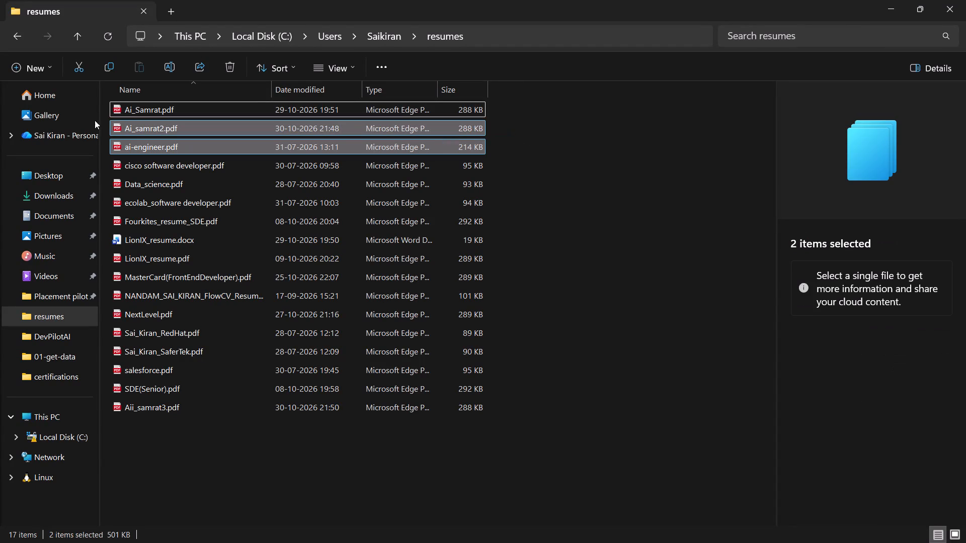
pyautogui.click(71, 190)
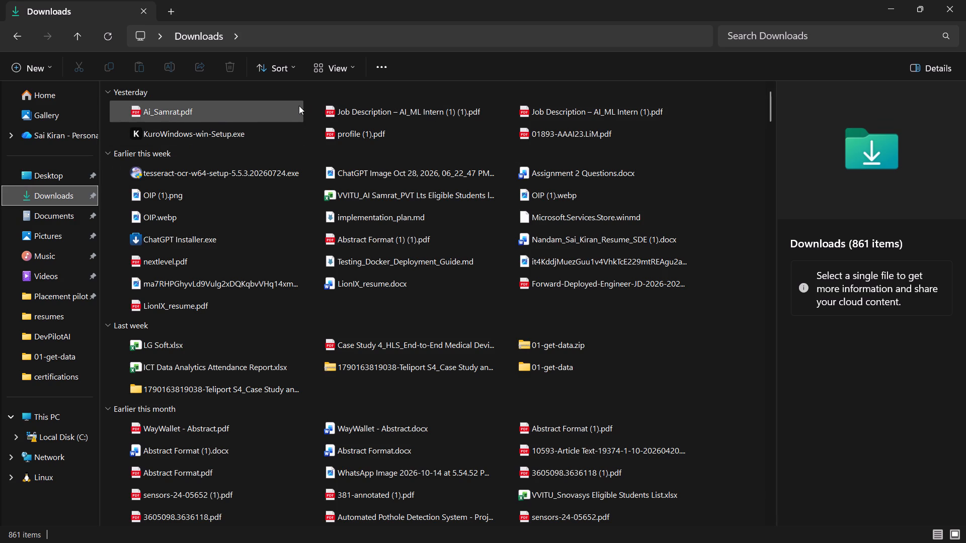
pyautogui.moveTo(278, 110); pyautogui.dragTo(257, 115)
pyautogui.moveTo(257, 115); pyautogui.dragTo(208, 114)
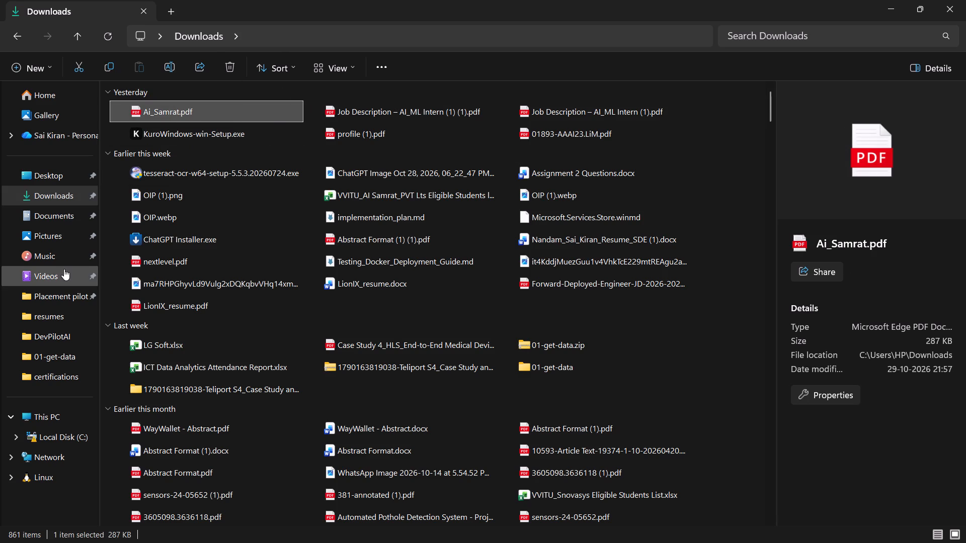
pyautogui.click(62, 311)
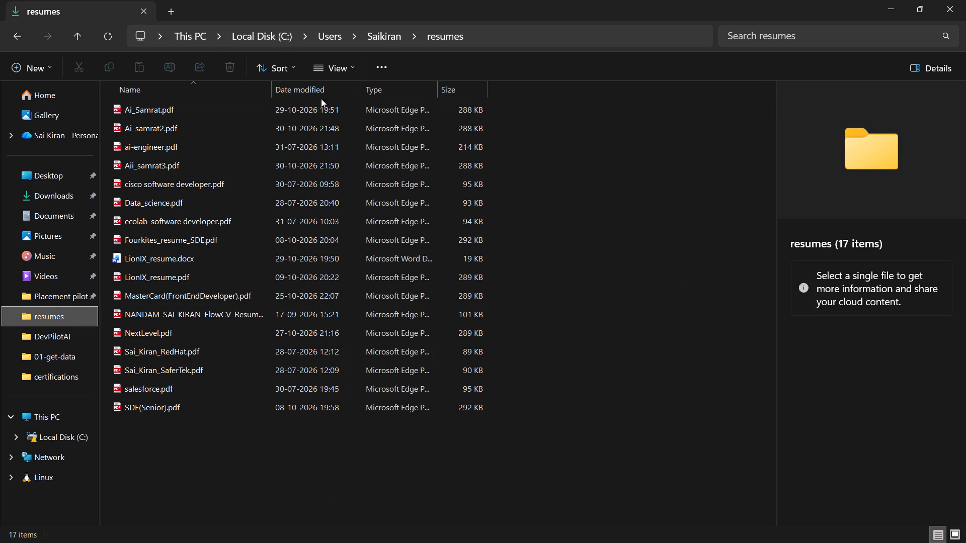
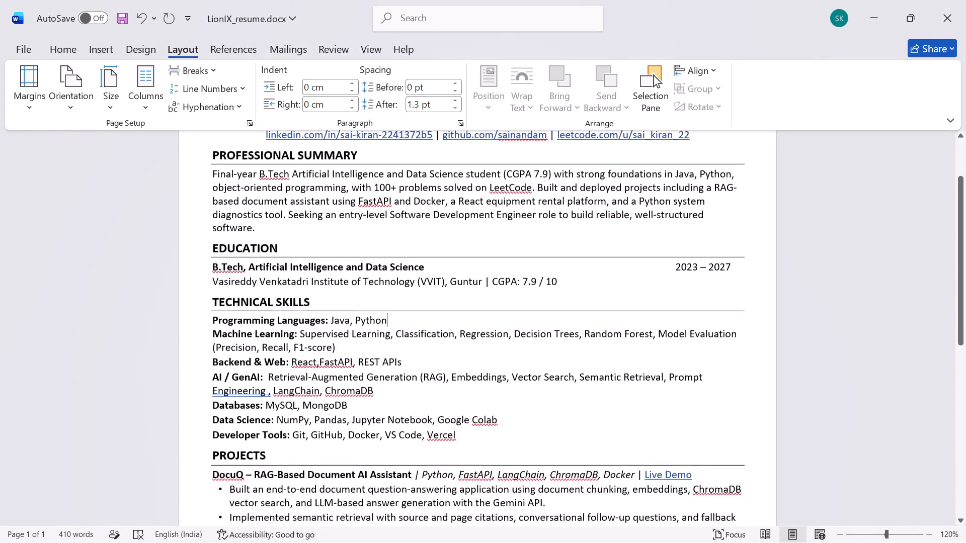
pyautogui.click(358, 349)
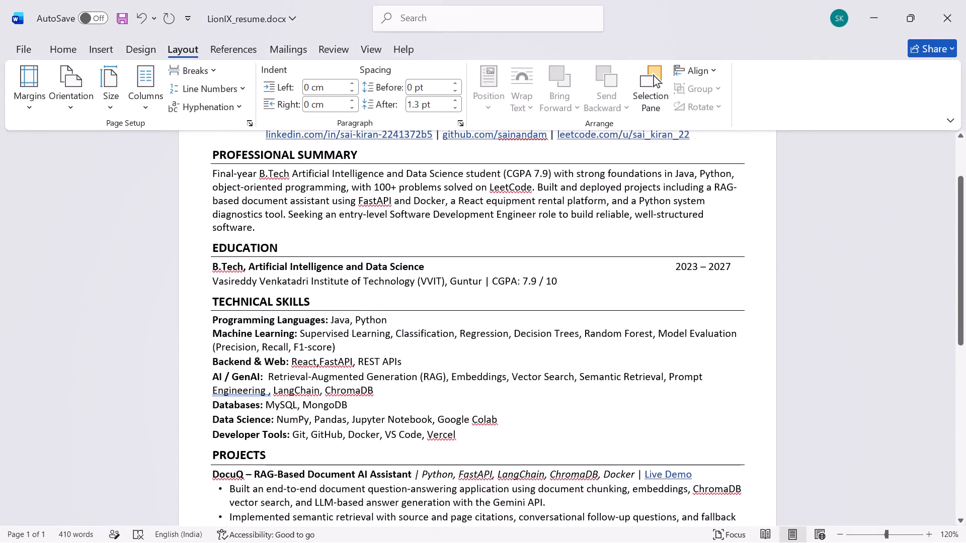
pyautogui.hotkey('ctrl', 's')
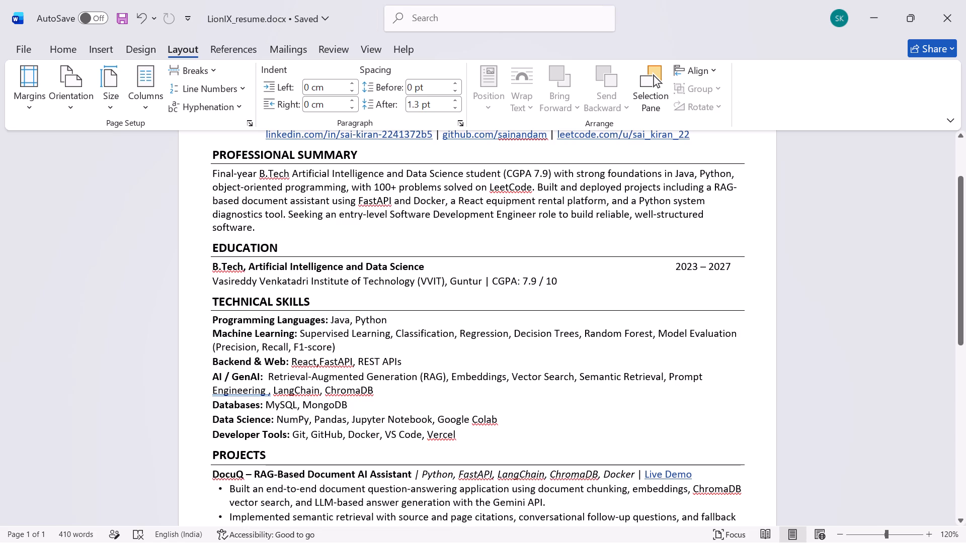
pyautogui.hotkey('ctrl', 's')
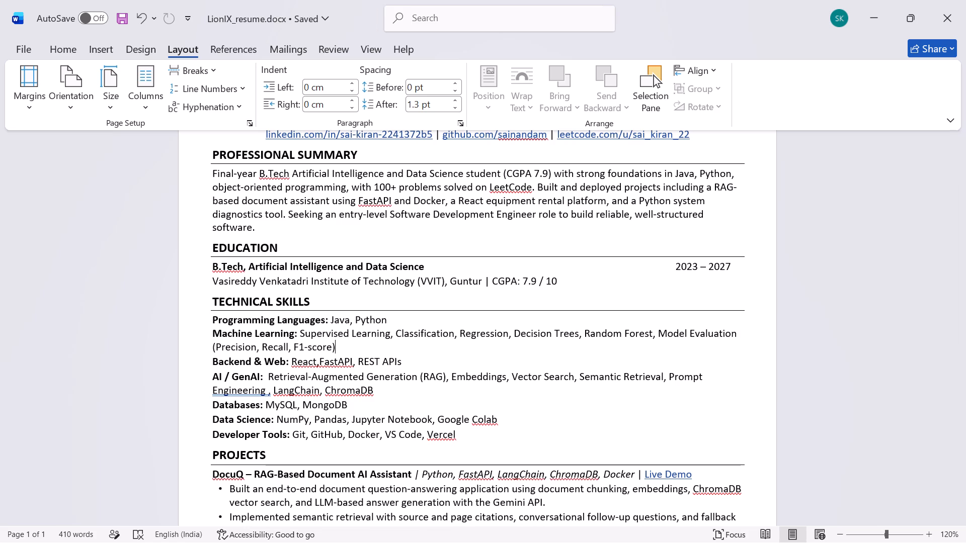
pyautogui.scroll(-3, 358, 349)
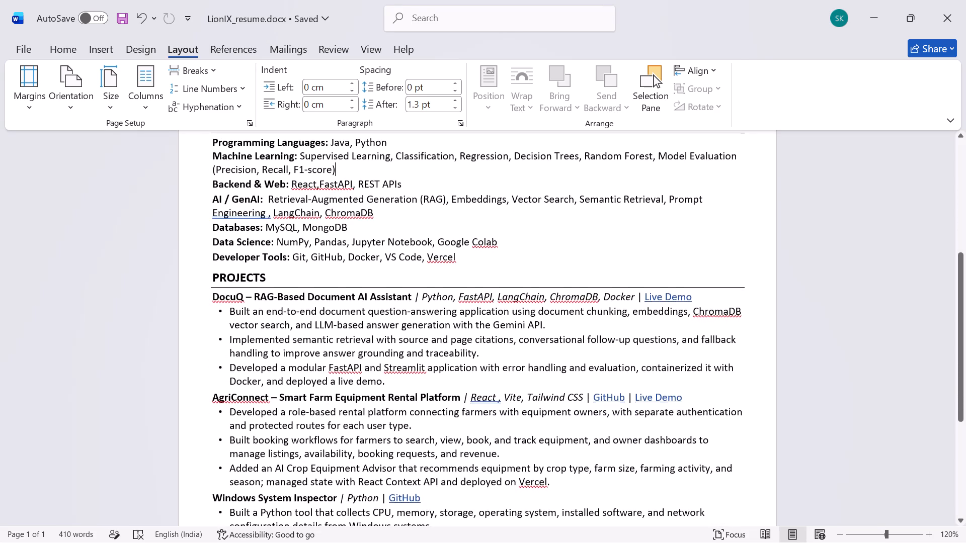